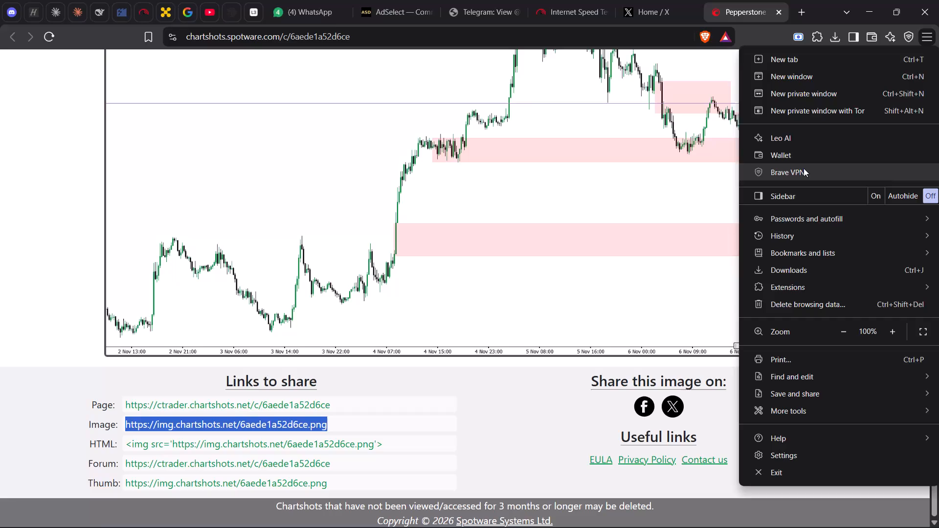
Open the full browsing history and look through the entries from November 6 back to November 4, 2026.
{"action": "left_click", "coordinate": [769, 232]}
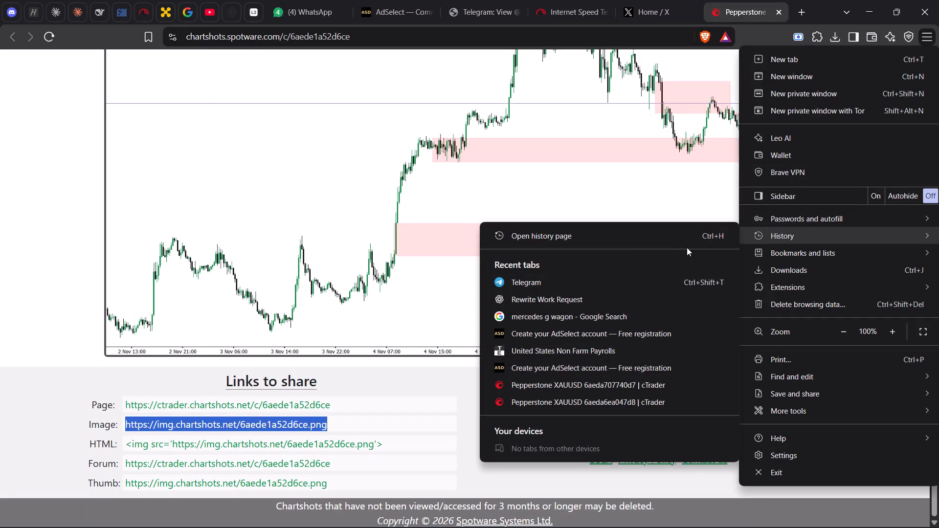
{"action": "left_click", "coordinate": [621, 237]}
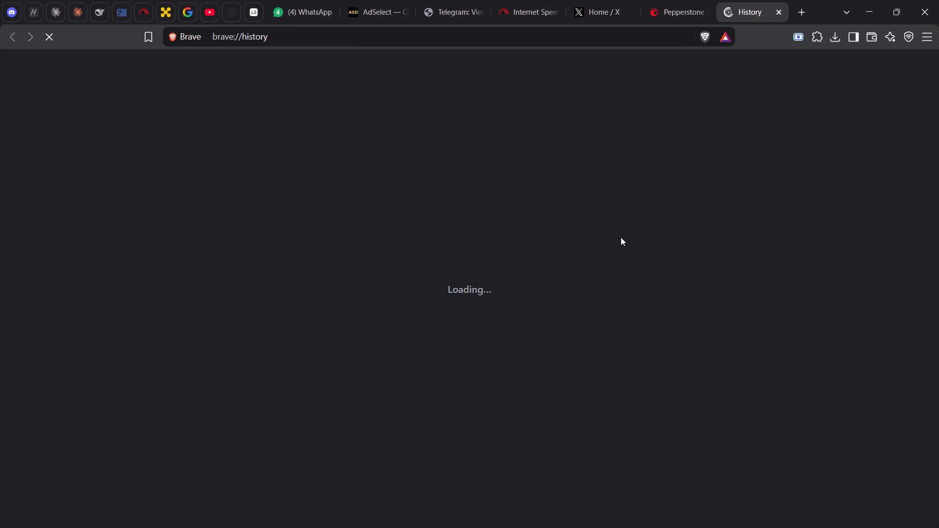
{"action": "scroll", "coordinate": [539, 289], "scroll_direction": "down", "scroll_amount": 2}
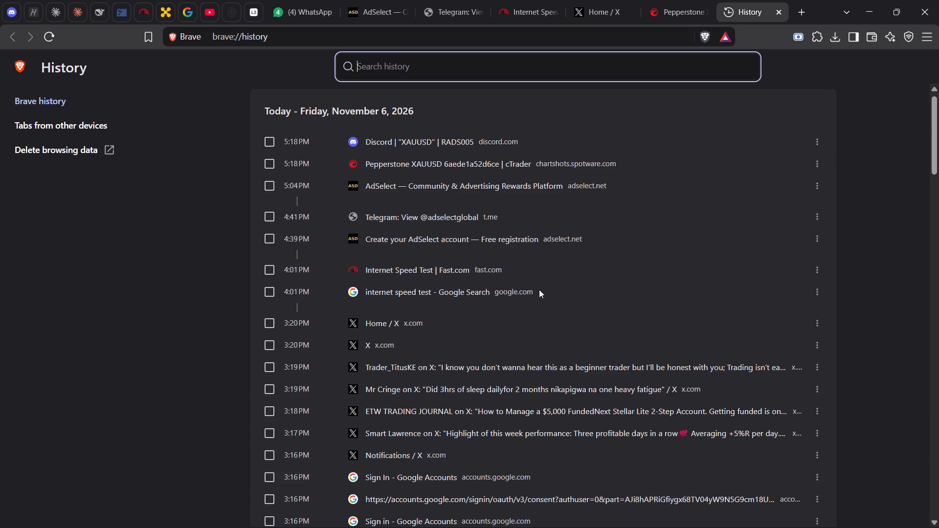
{"action": "scroll", "coordinate": [539, 289], "scroll_direction": "down", "scroll_amount": 3}
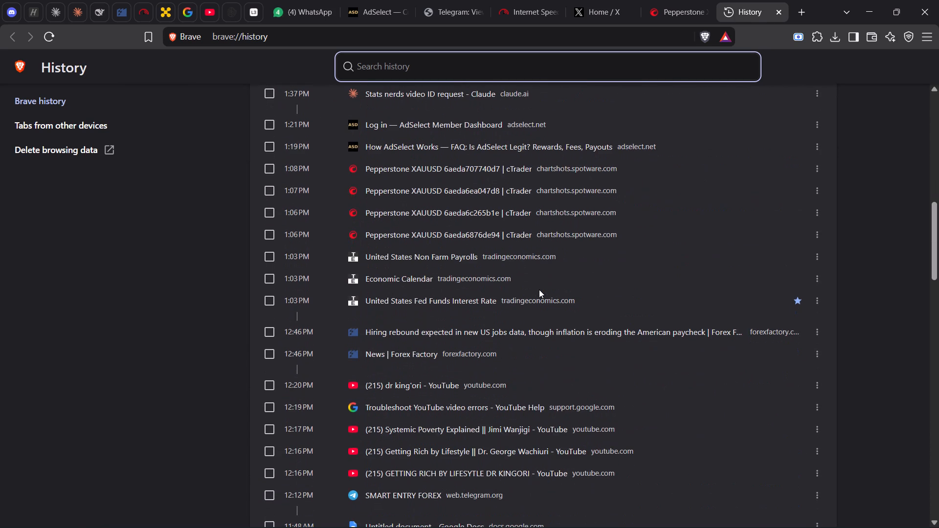
{"action": "scroll", "coordinate": [459, 272], "scroll_direction": "up", "scroll_amount": 2}
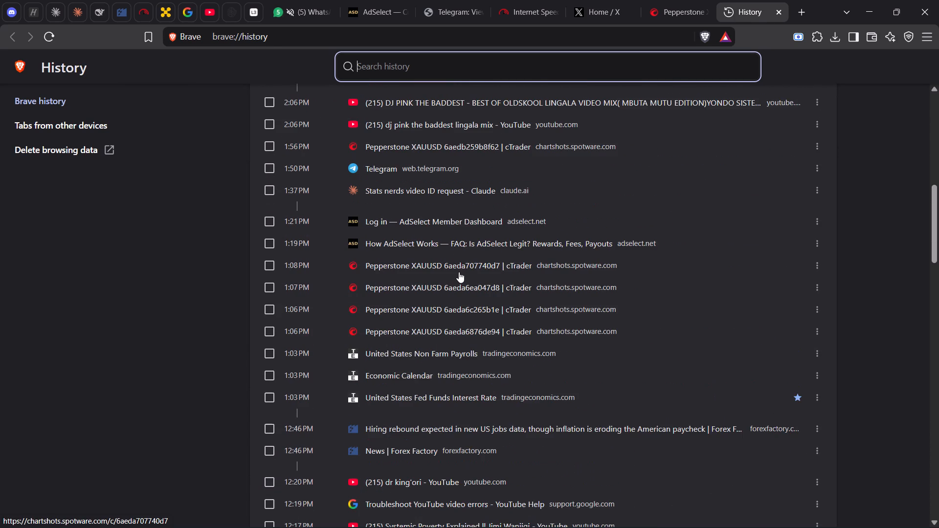
{"action": "scroll", "coordinate": [459, 272], "scroll_direction": "up", "scroll_amount": 1}
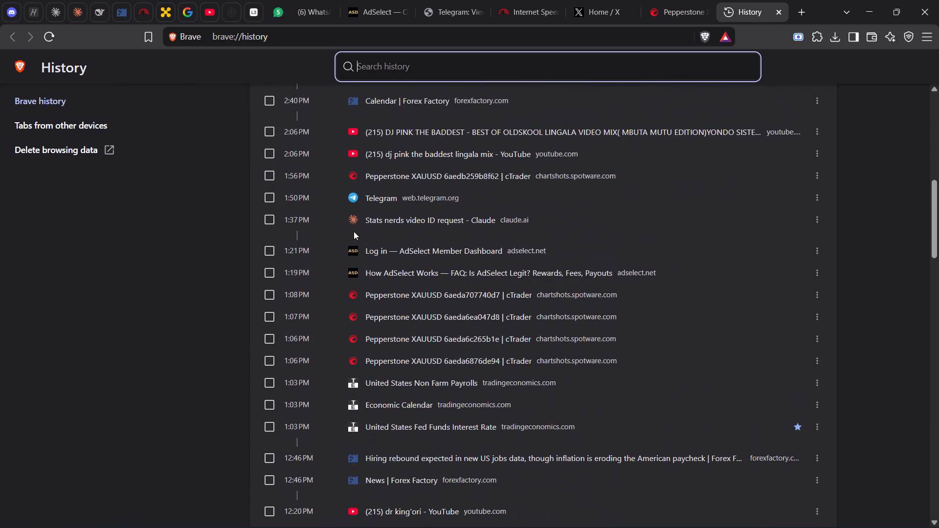
{"action": "scroll", "coordinate": [330, 223], "scroll_direction": "down", "scroll_amount": 2}
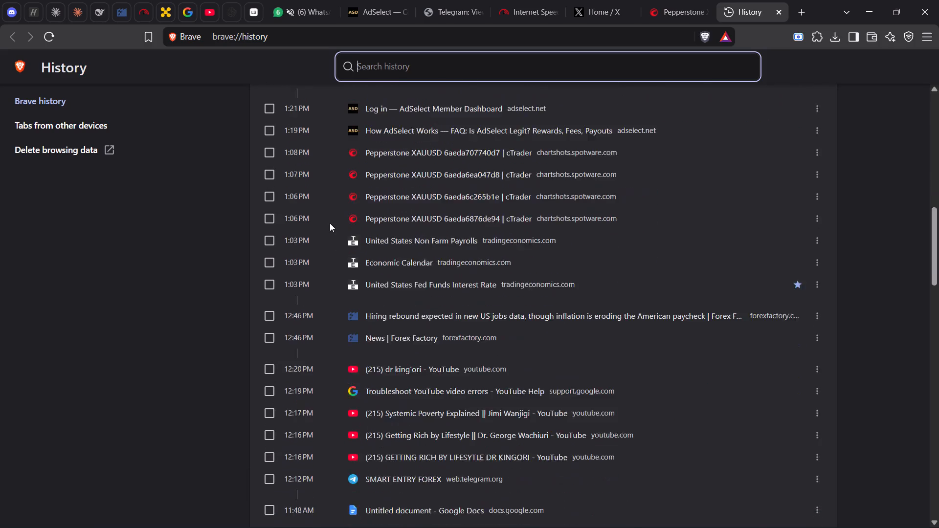
{"action": "scroll", "coordinate": [330, 223], "scroll_direction": "down", "scroll_amount": 6}
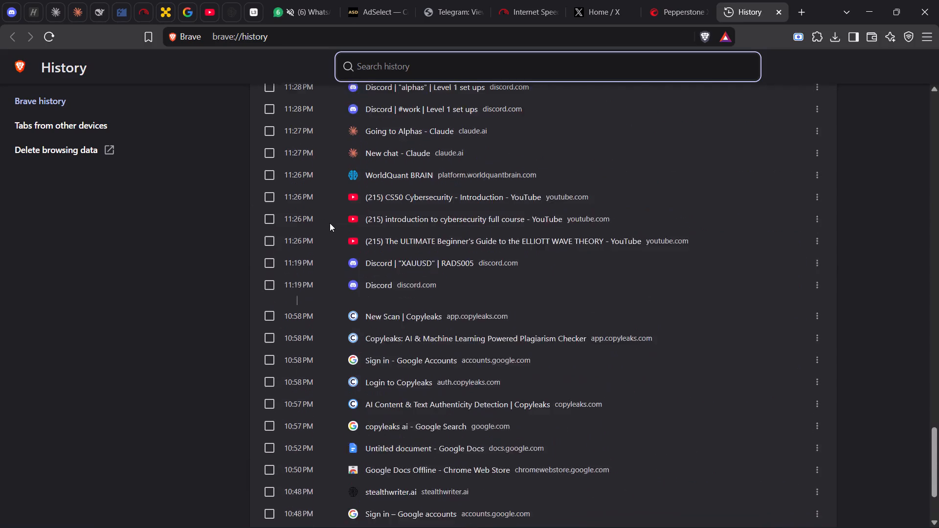
{"action": "scroll", "coordinate": [330, 223], "scroll_direction": "down", "scroll_amount": 3}
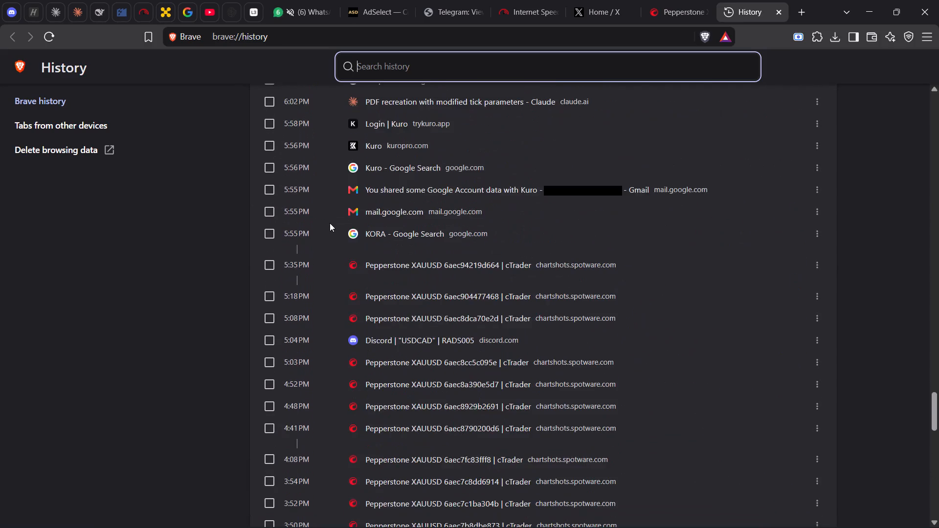
{"action": "scroll", "coordinate": [330, 223], "scroll_direction": "down", "scroll_amount": 2}
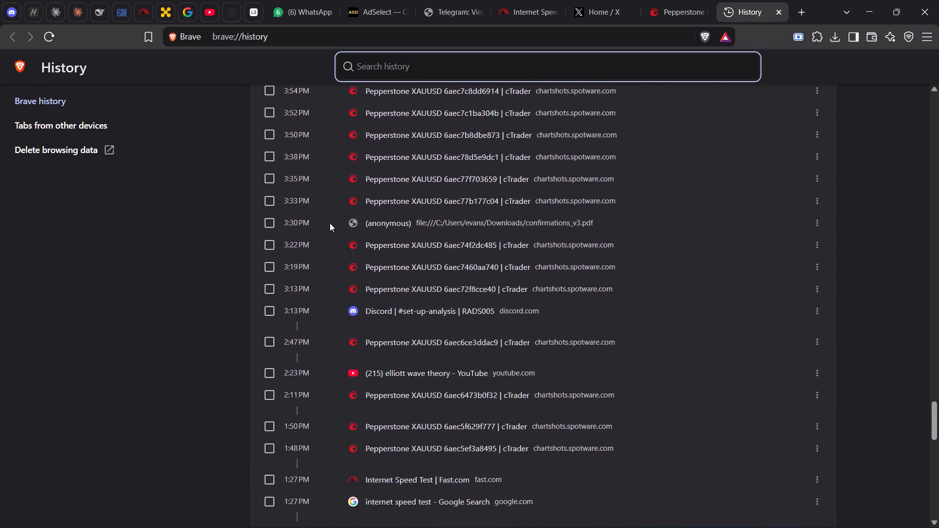
{"action": "scroll", "coordinate": [330, 223], "scroll_direction": "down", "scroll_amount": 5}
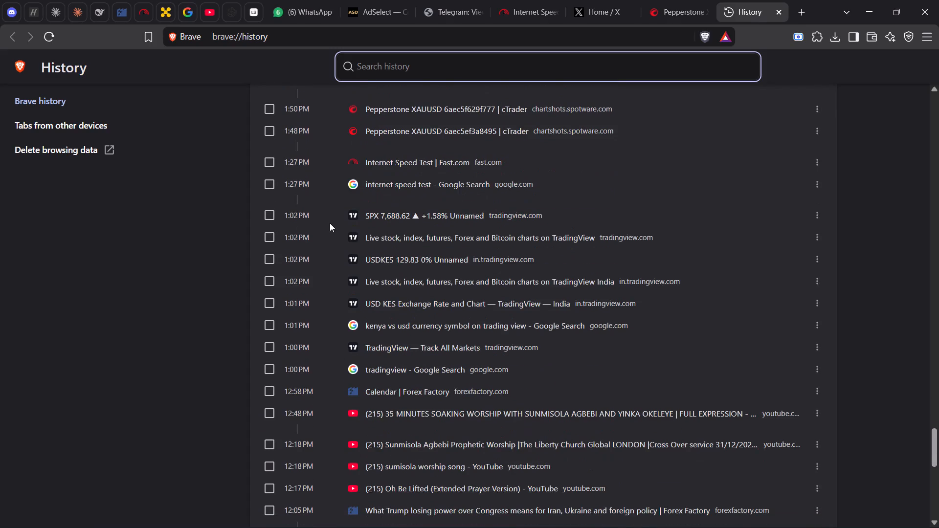
{"action": "scroll", "coordinate": [330, 223], "scroll_direction": "down", "scroll_amount": 7}
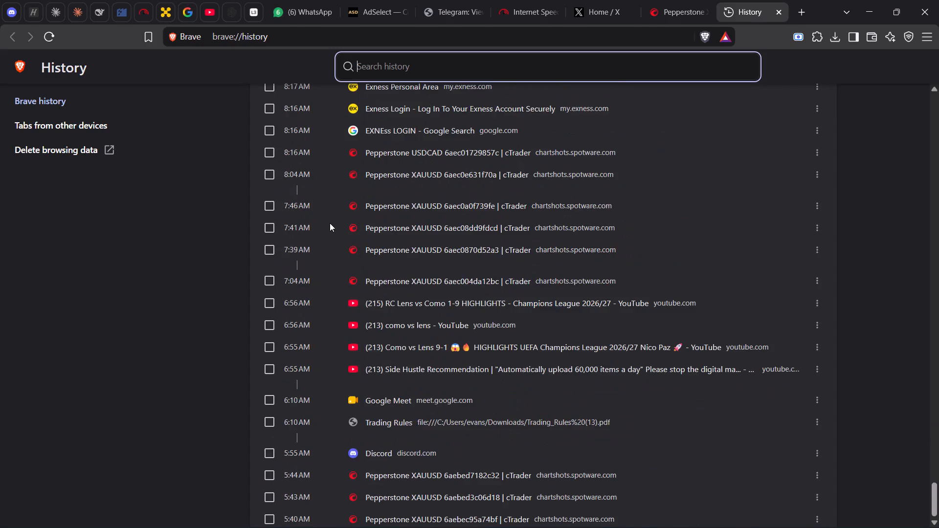
{"action": "scroll", "coordinate": [330, 223], "scroll_direction": "down", "scroll_amount": 4}
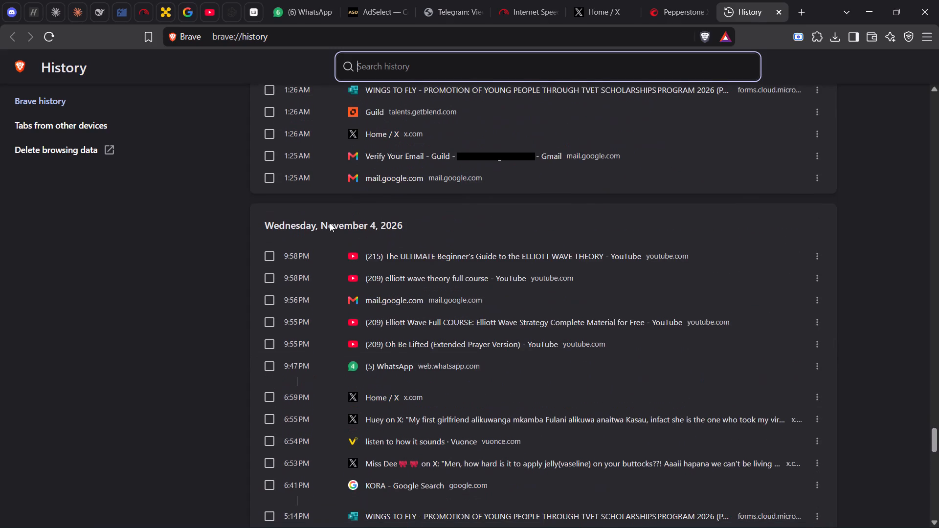
Examine the early-morning November 5 history entries again, around 1:30 AM to 5:19 AM.
{"action": "scroll", "coordinate": [330, 223], "scroll_direction": "up", "scroll_amount": 5}
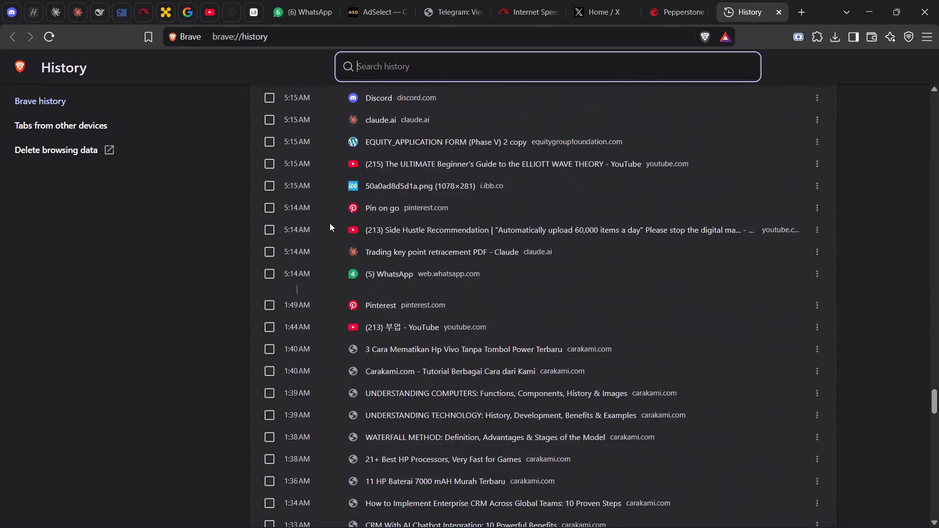
{"action": "scroll", "coordinate": [330, 223], "scroll_direction": "up", "scroll_amount": 2}
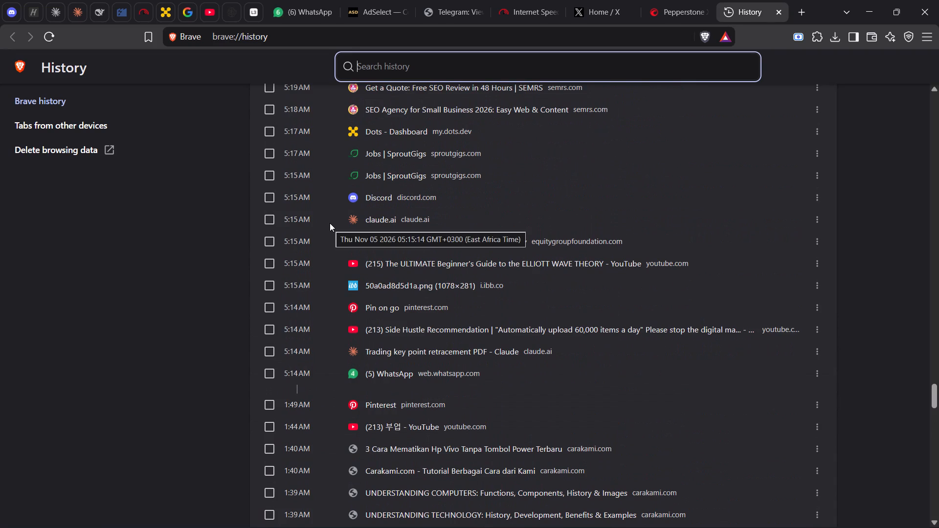
{"action": "scroll", "coordinate": [330, 223], "scroll_direction": "up", "scroll_amount": 2}
{"action": "scroll", "coordinate": [330, 223], "scroll_direction": "down", "scroll_amount": 3}
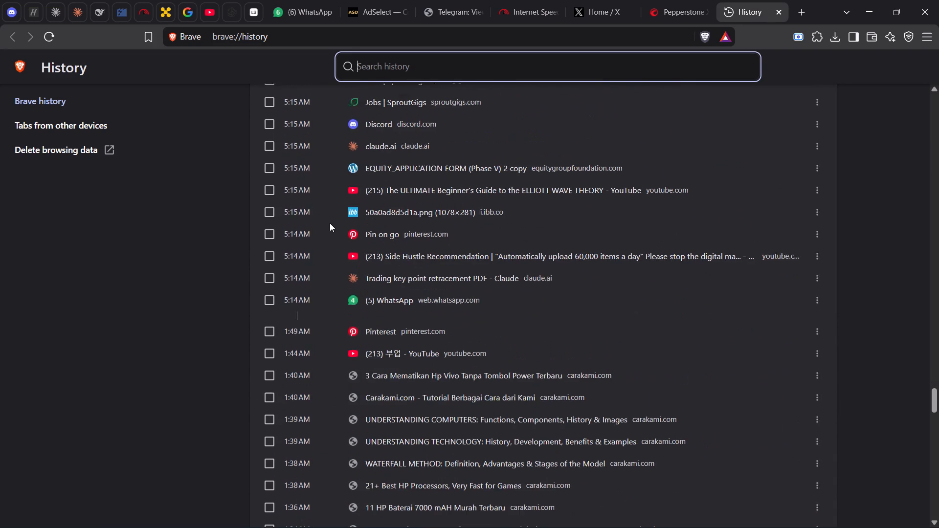
{"action": "scroll", "coordinate": [330, 223], "scroll_direction": "down", "scroll_amount": 3}
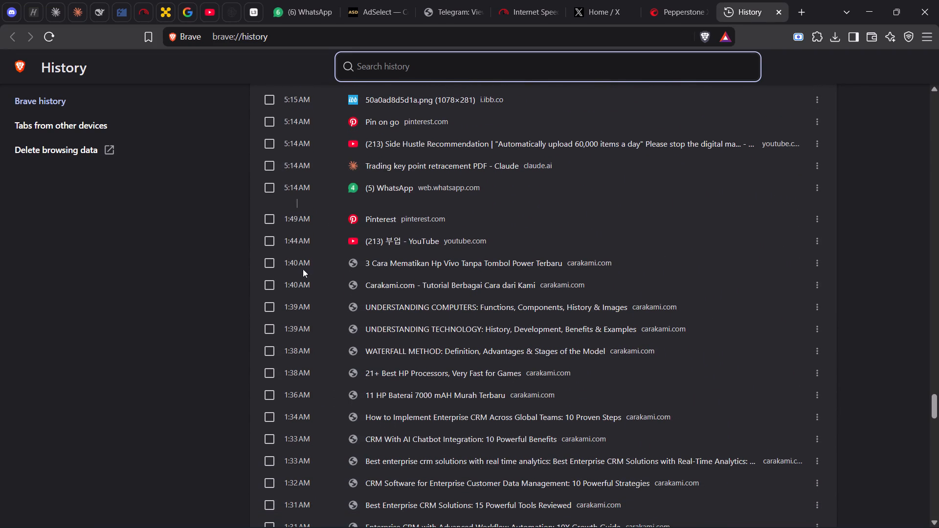
{"action": "scroll", "coordinate": [322, 249], "scroll_direction": "up", "scroll_amount": 2}
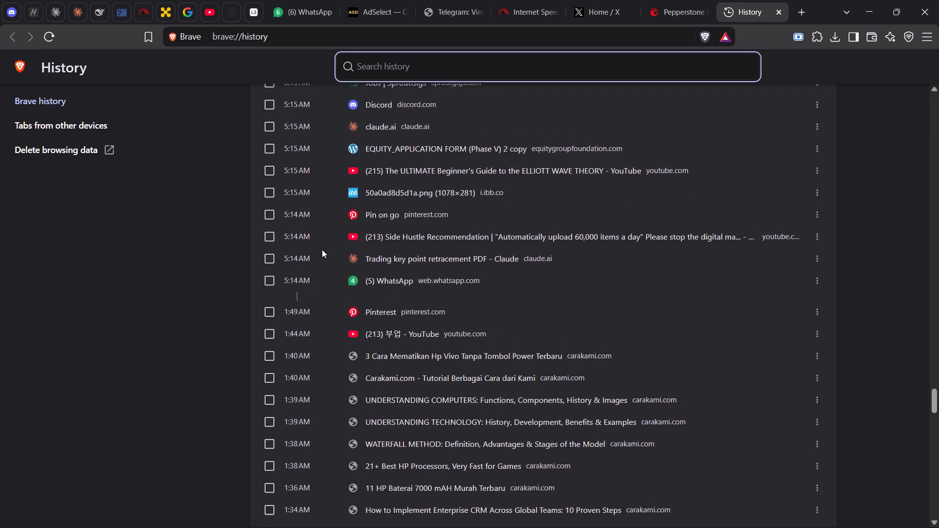
{"action": "scroll", "coordinate": [322, 249], "scroll_direction": "up", "scroll_amount": 1}
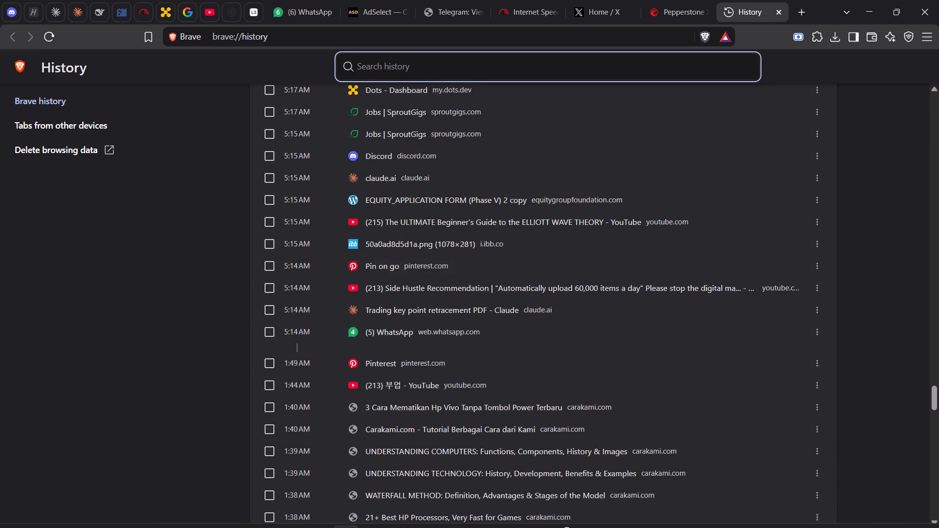
Switch to Pepperstone cTrader with the XAUUSD chart.
{"action": "left_click", "coordinate": [370, 517]}
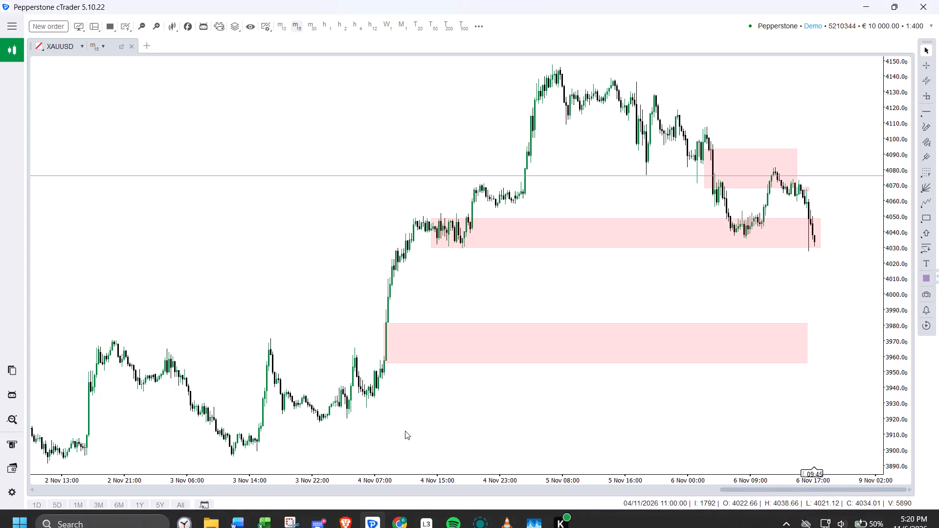
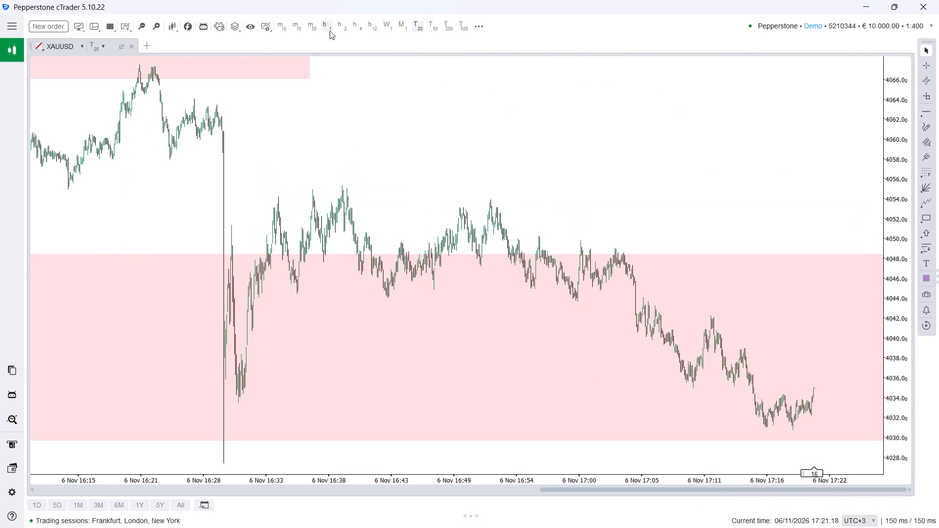
Switch the XAUUSD chart from tick bars to the 15-minute timeframe.
{"action": "left_click", "coordinate": [299, 26]}
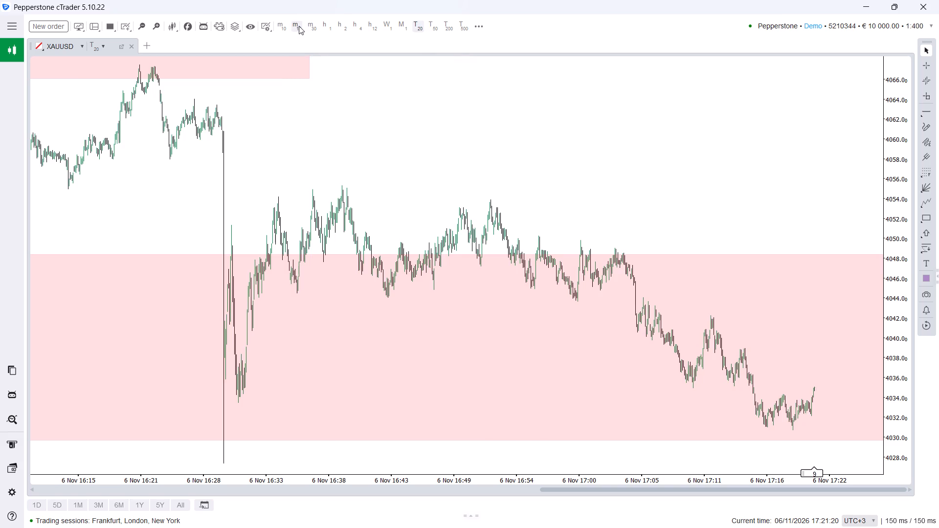
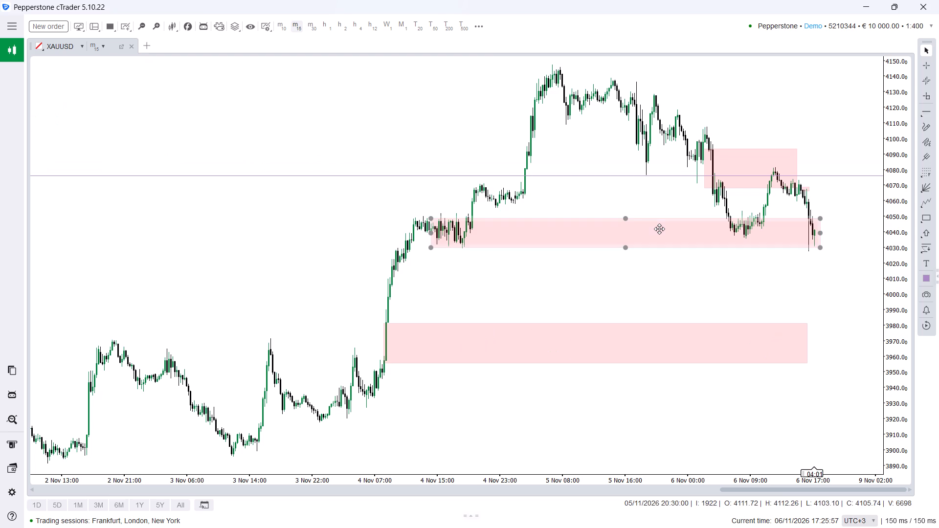
Select the pink rectangle zone between about 4030 and 4050 on the XAUUSD chart and bring up its editing options.
{"action": "left_click", "coordinate": [653, 230]}
{"action": "right_click", "coordinate": [653, 230]}
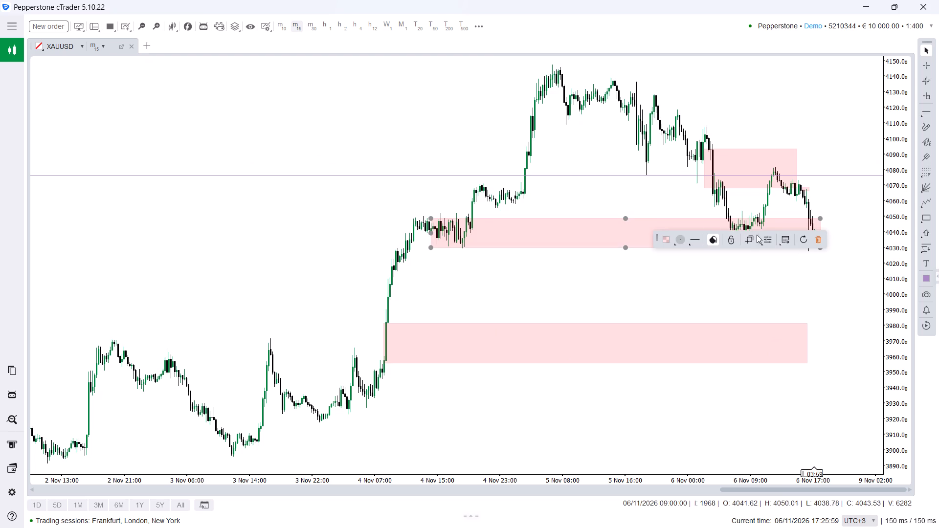
Recolour the selected rectangle zone between about 4030 and 4049 to the recently used translucent green.
{"action": "left_click", "coordinate": [663, 242]}
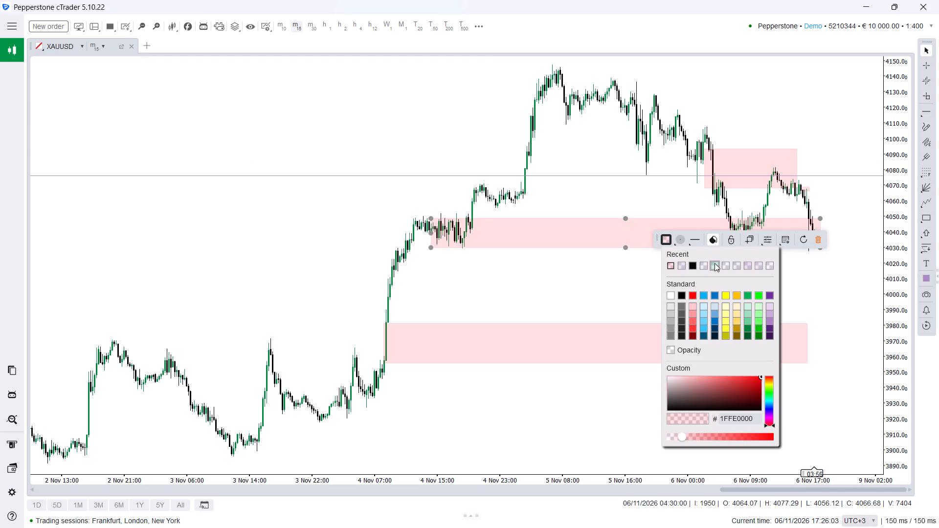
{"action": "left_click", "coordinate": [715, 264]}
{"action": "left_click", "coordinate": [605, 304]}
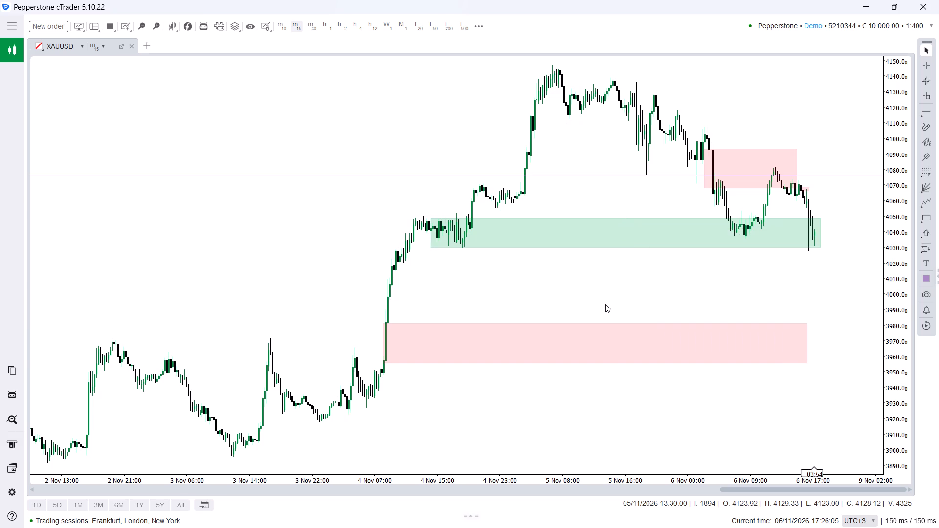
Delete the tiny pink rectangle beside the lower-right corner of the upper pink zone, near 4068.
{"action": "left_click", "coordinate": [731, 160]}
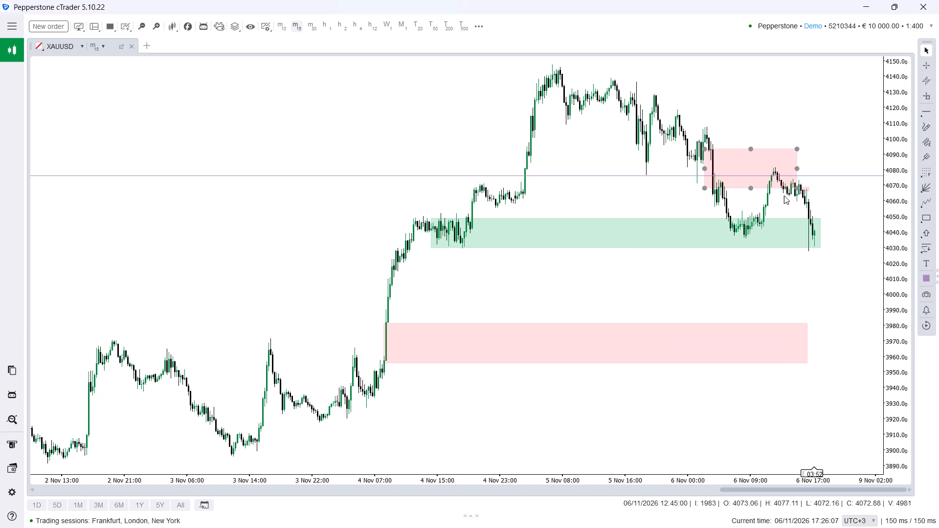
{"action": "left_click", "coordinate": [805, 192]}
{"action": "right_click", "coordinate": [805, 192]}
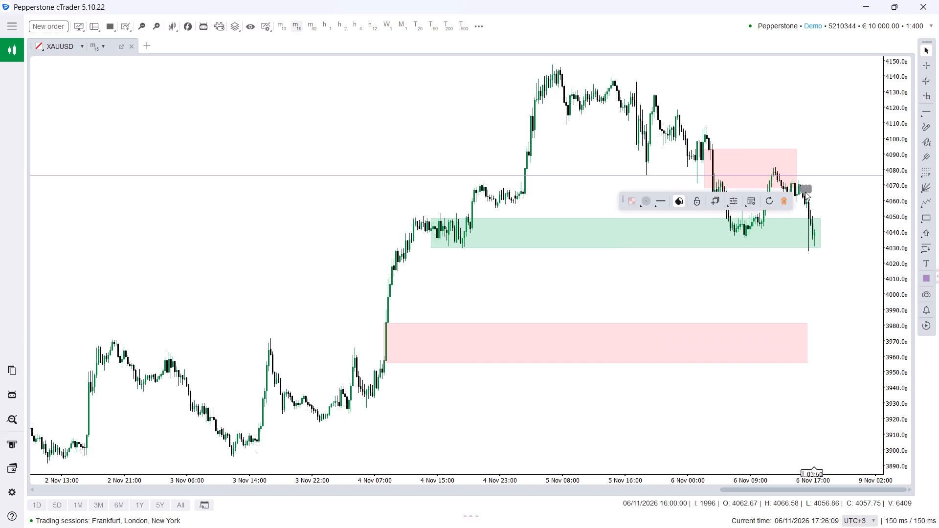
{"action": "left_click", "coordinate": [782, 200]}
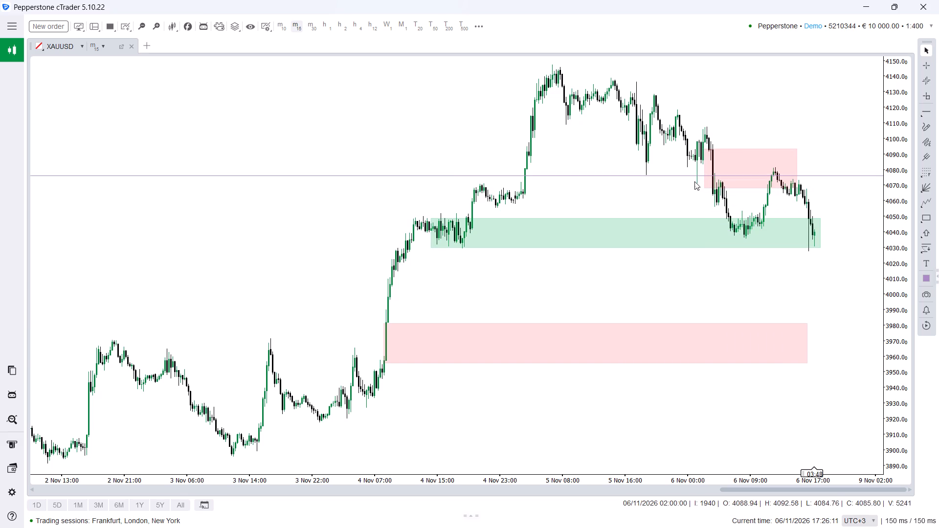
Move the horizontal price line down to about 4068.23, near the lower edge of the upper pink zone.
{"action": "left_click_drag", "start_coordinate": [677, 178], "coordinate": [663, 190]}
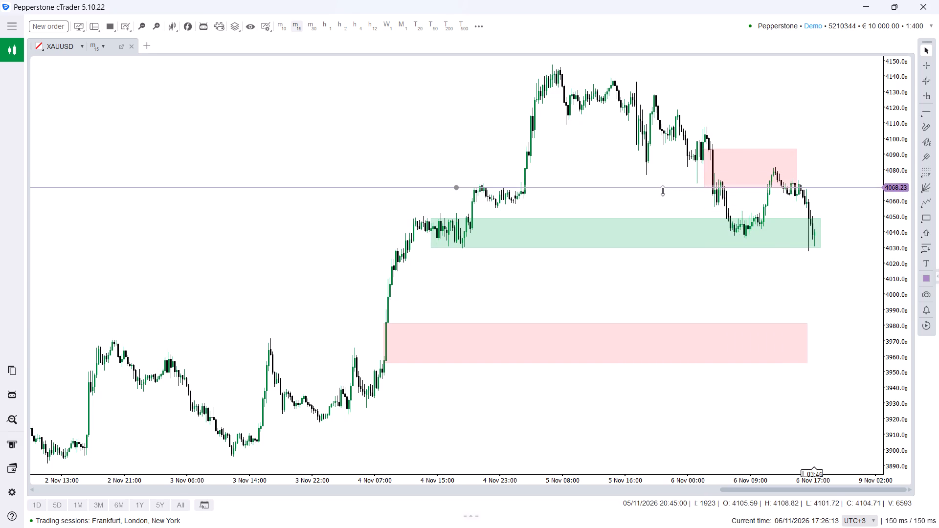
Recolour the horizontal line at 4068.23 to the solid standard green, FF01AF50.
{"action": "left_click", "coordinate": [397, 191]}
{"action": "right_click", "coordinate": [397, 191]}
{"action": "left_click", "coordinate": [410, 200]}
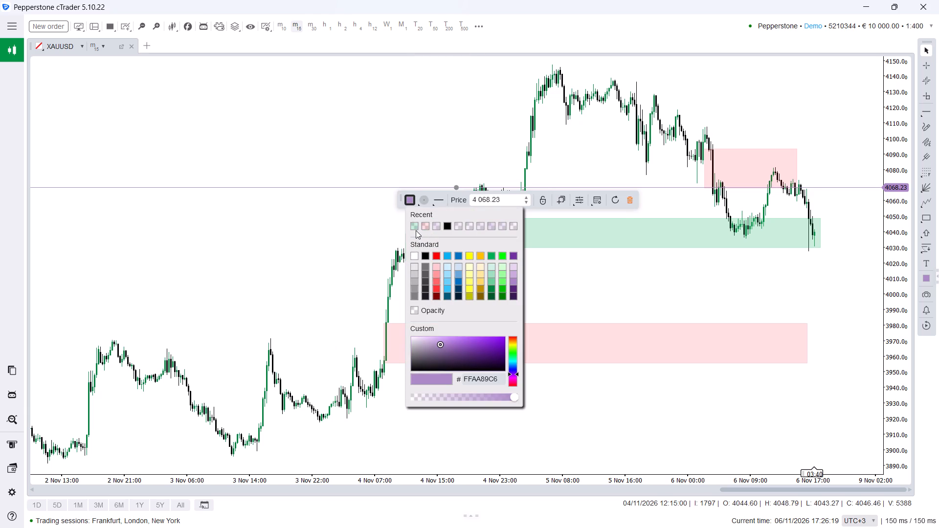
{"action": "left_click", "coordinate": [415, 227]}
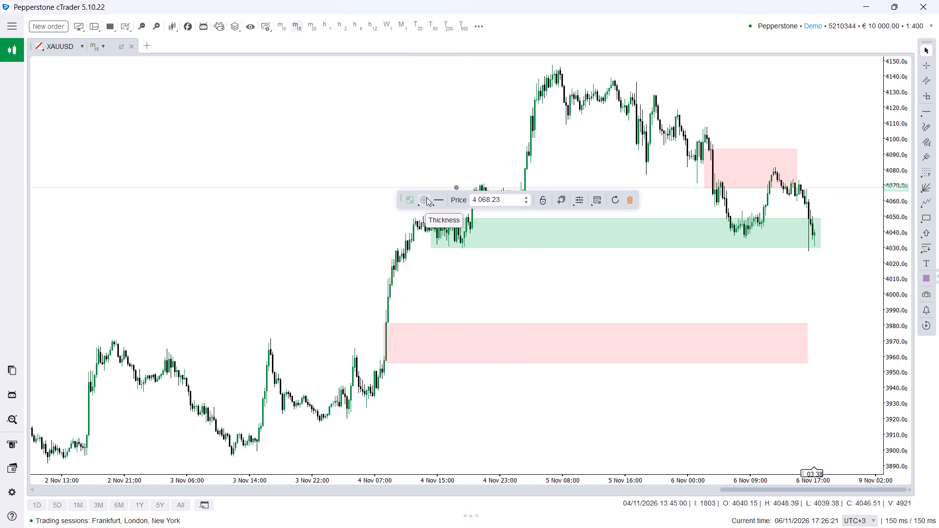
{"action": "left_click", "coordinate": [412, 200]}
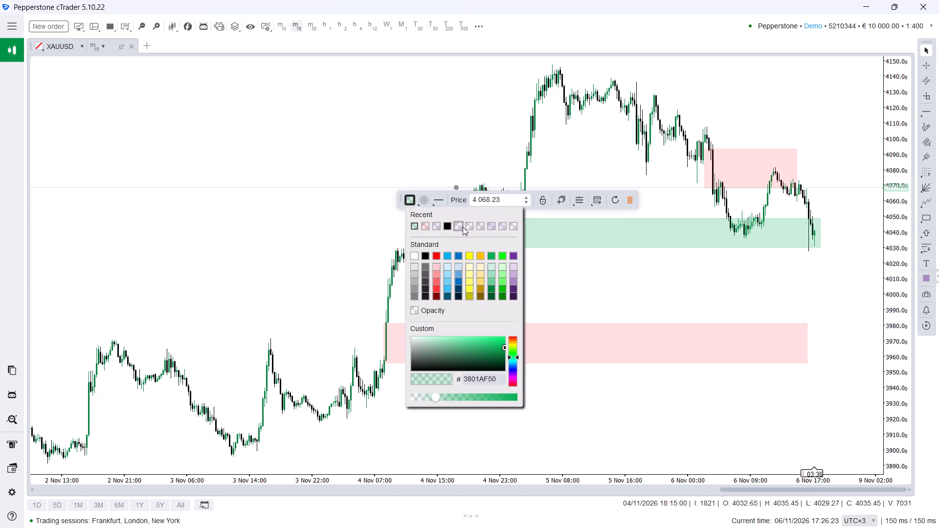
{"action": "left_click", "coordinate": [491, 256]}
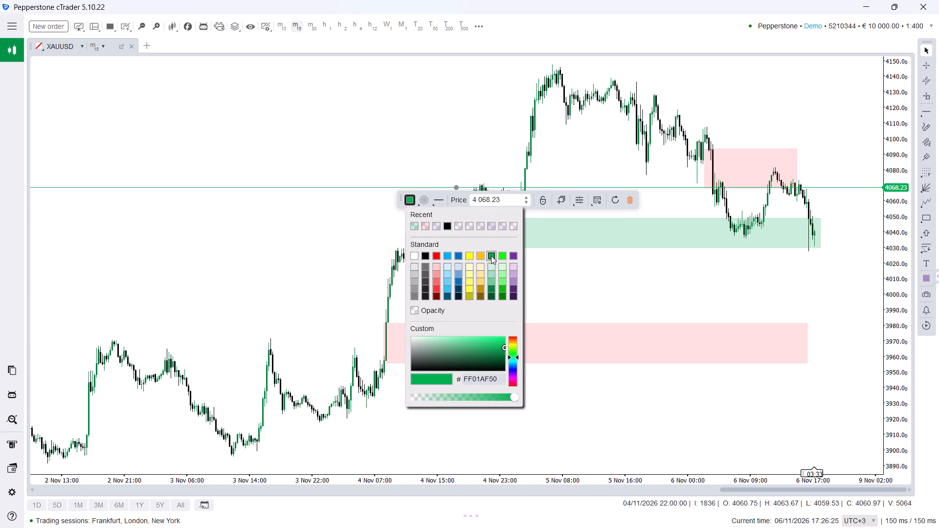
{"action": "left_click", "coordinate": [392, 130]}
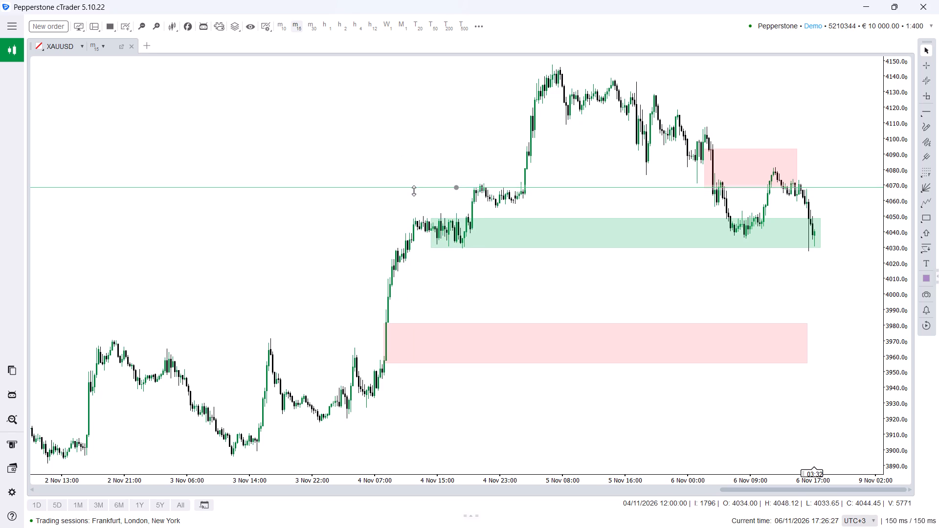
Thicken the green horizontal line at 4068.23 to the fourth thickness option.
{"action": "left_click", "coordinate": [414, 191]}
{"action": "right_click", "coordinate": [414, 191]}
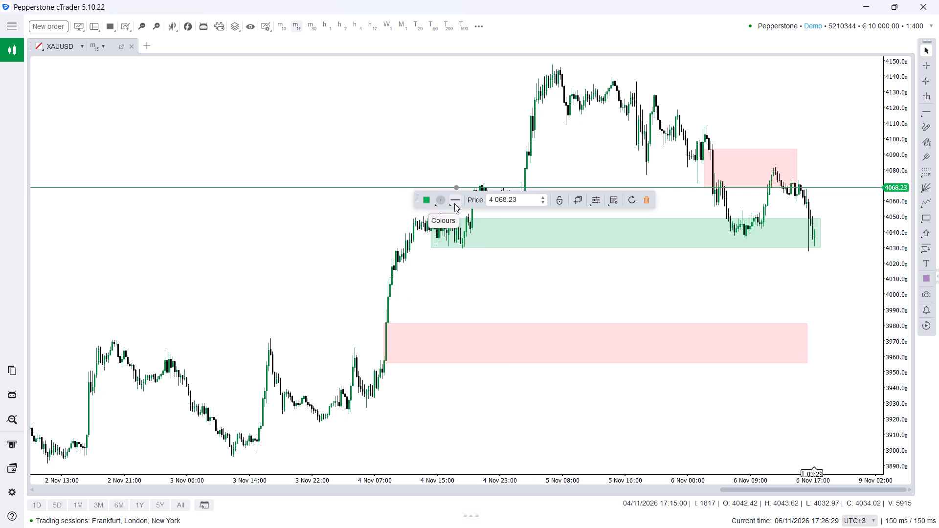
{"action": "left_click", "coordinate": [441, 204]}
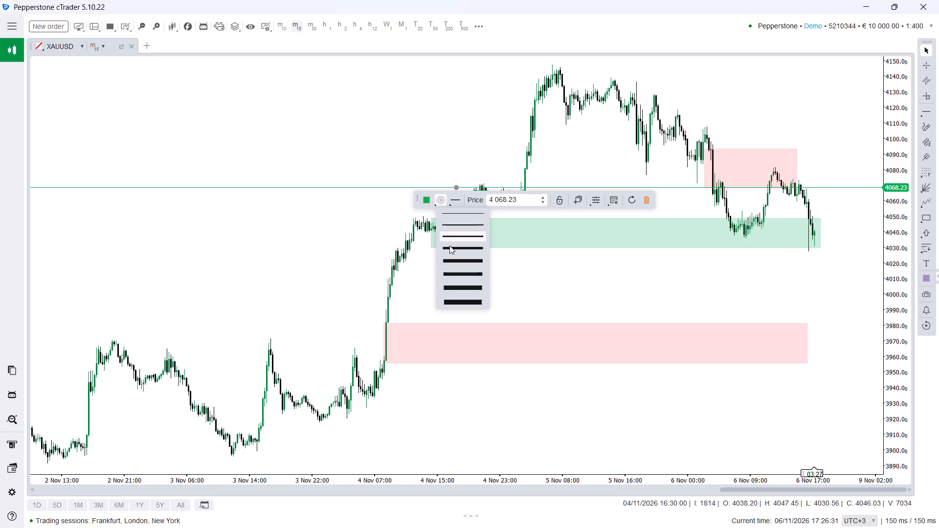
{"action": "left_click", "coordinate": [450, 246]}
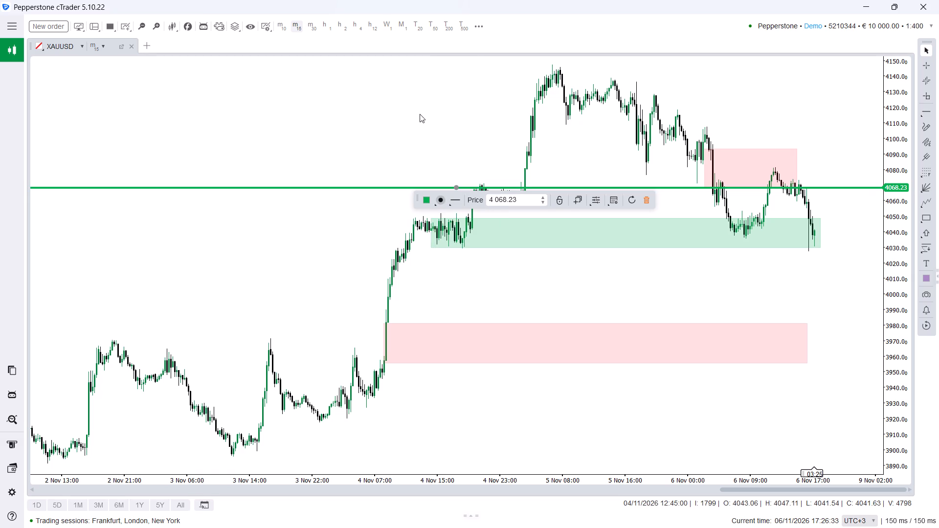
{"action": "left_click", "coordinate": [419, 116]}
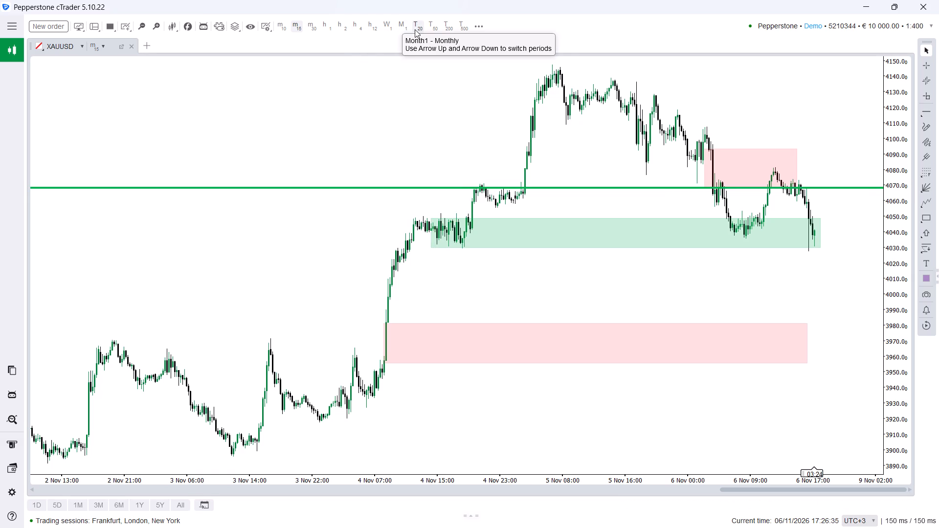
Switch the XAUUSD chart to the 20-tick period.
{"action": "left_click", "coordinate": [417, 30]}
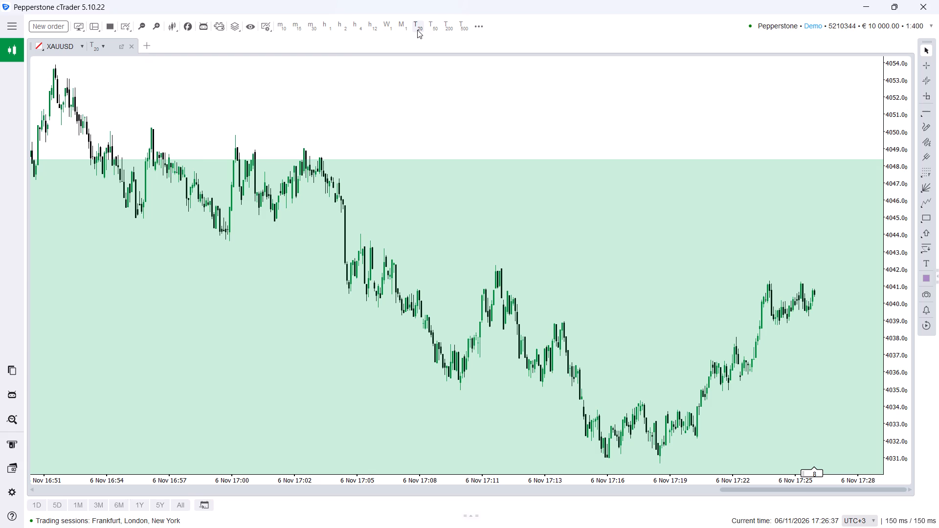
Examine the 6 November tick price action around the green line, from about 13:30 to 15:50, at different zoom levels.
{"action": "left_click", "coordinate": [139, 26]}
{"action": "left_click_drag", "start_coordinate": [273, 121], "coordinate": [452, 153]}
{"action": "left_click_drag", "start_coordinate": [242, 207], "coordinate": [604, 272]}
{"action": "left_click_drag", "start_coordinate": [196, 215], "coordinate": [534, 234]}
{"action": "left_click_drag", "start_coordinate": [416, 216], "coordinate": [568, 253]}
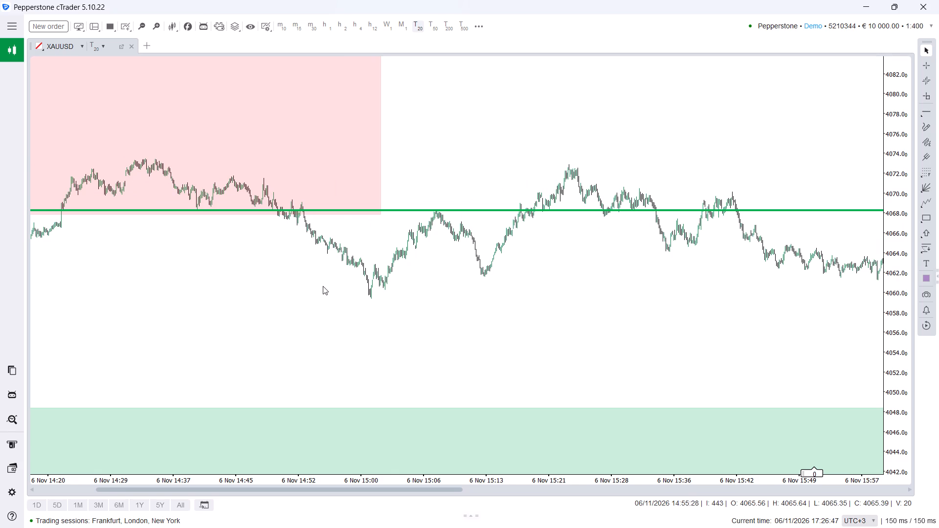
{"action": "left_click_drag", "start_coordinate": [262, 278], "coordinate": [426, 295]}
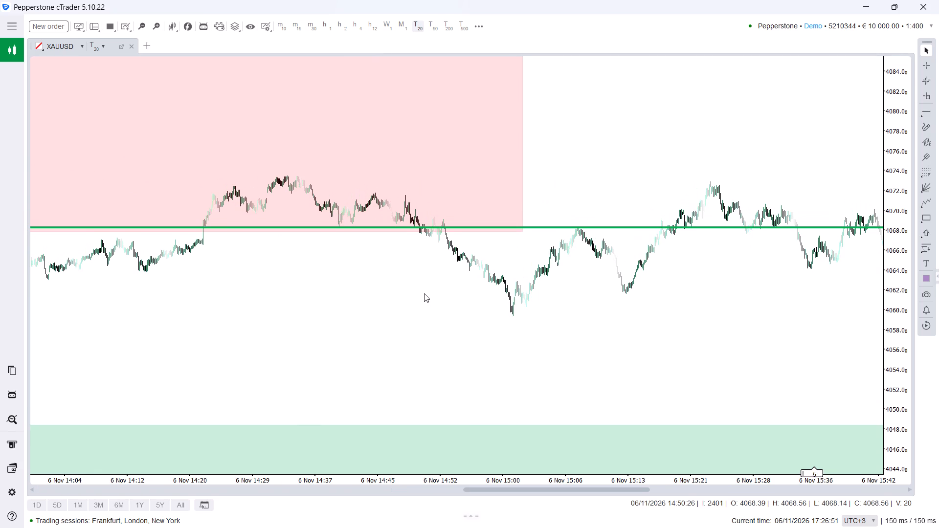
{"action": "left_click_drag", "start_coordinate": [342, 265], "coordinate": [539, 286]}
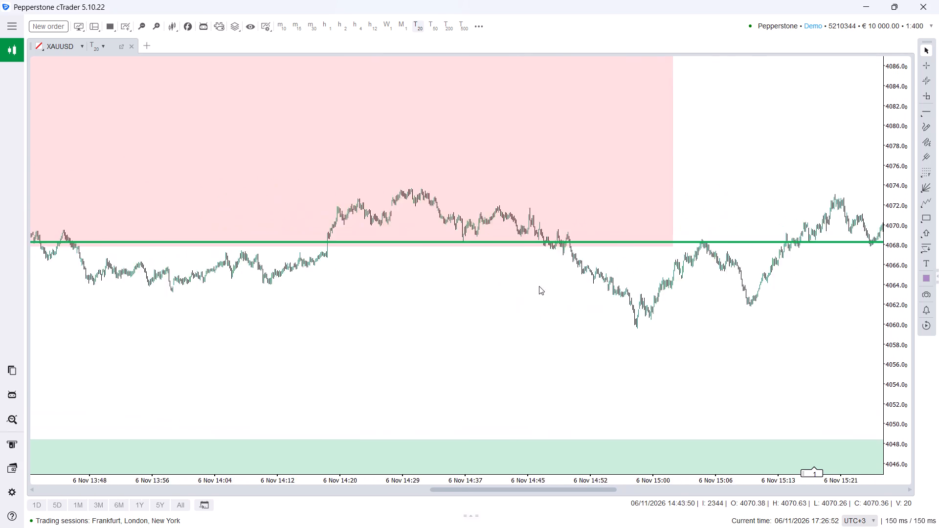
{"action": "left_click_drag", "start_coordinate": [539, 286], "coordinate": [570, 303]}
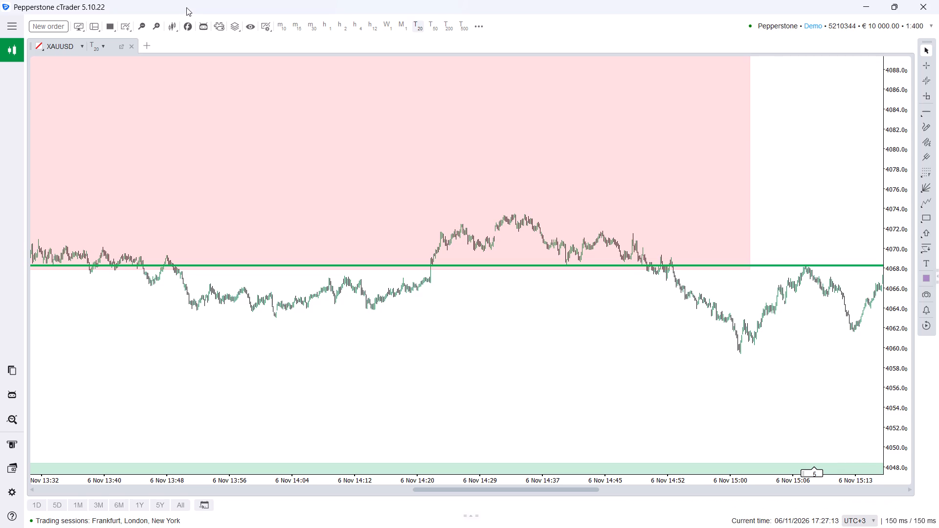
{"action": "left_click", "coordinate": [155, 27]}
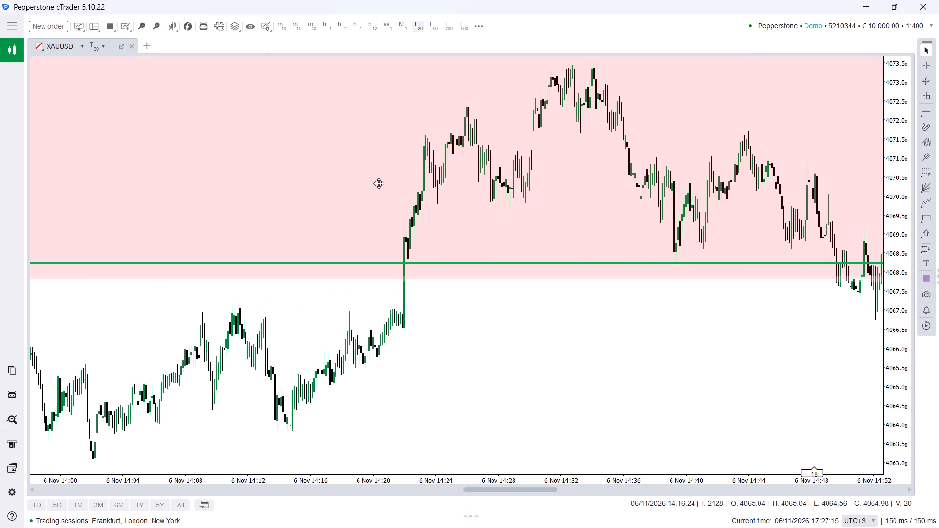
{"action": "left_click_drag", "start_coordinate": [718, 373], "coordinate": [339, 336]}
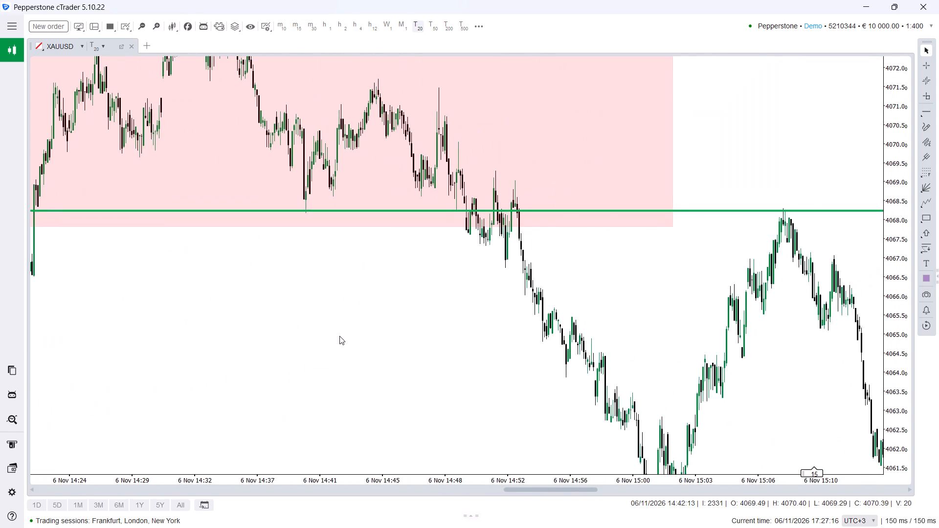
{"action": "left_click_drag", "start_coordinate": [339, 336], "coordinate": [340, 337]}
Examine how price moves through the upper pink zone and green line between about 11:05 and 15:45 on 6 November, comparing zoom levels.
{"action": "left_click", "coordinate": [139, 26]}
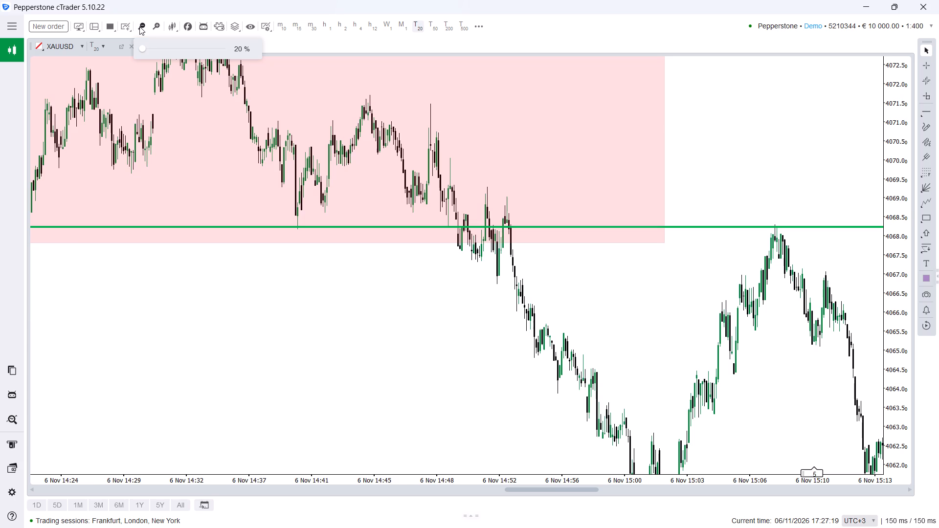
{"action": "left_click", "coordinate": [139, 26]}
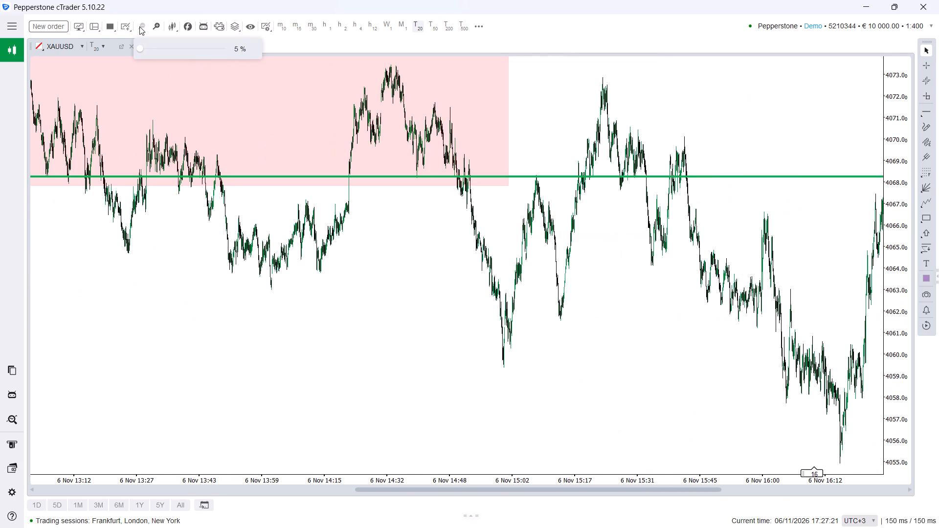
{"action": "left_click_drag", "start_coordinate": [406, 281], "coordinate": [559, 397]}
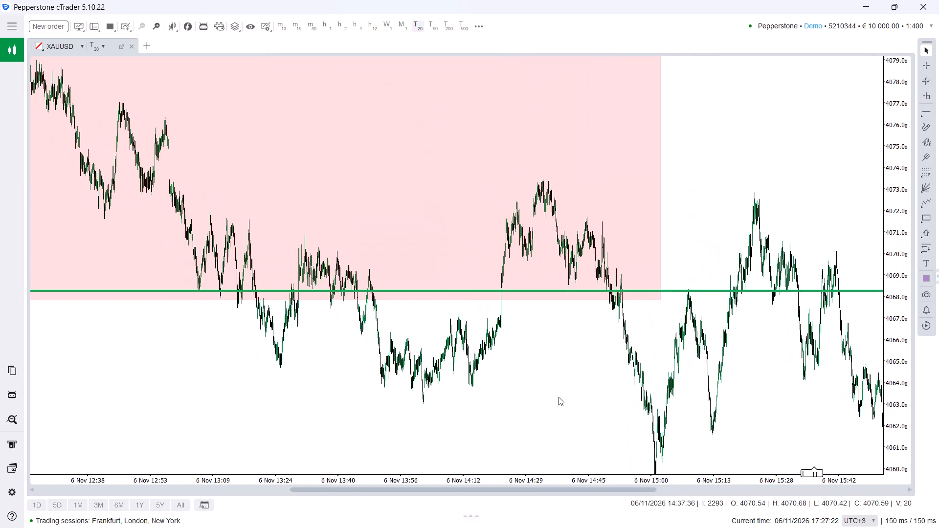
{"action": "left_click_drag", "start_coordinate": [559, 397], "coordinate": [622, 381]}
{"action": "left_click_drag", "start_coordinate": [172, 373], "coordinate": [707, 360]}
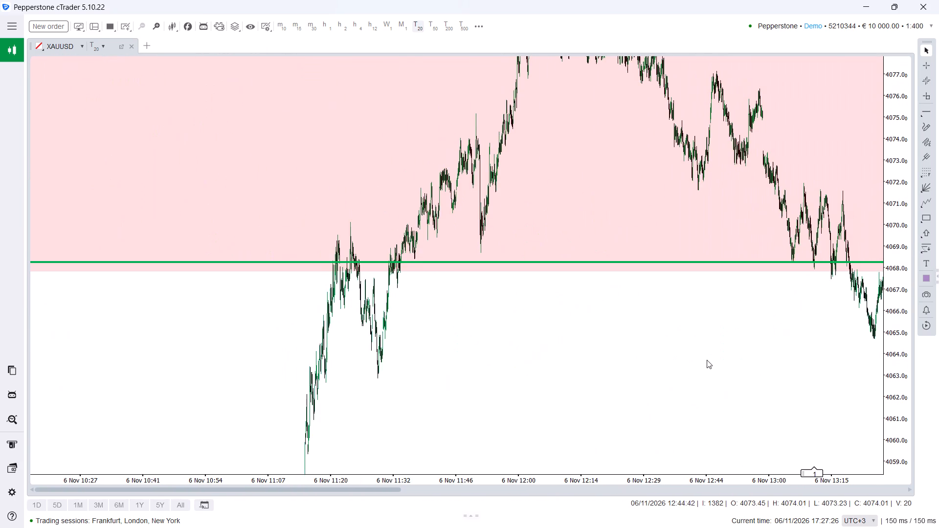
{"action": "left_click_drag", "start_coordinate": [738, 347], "coordinate": [414, 367]}
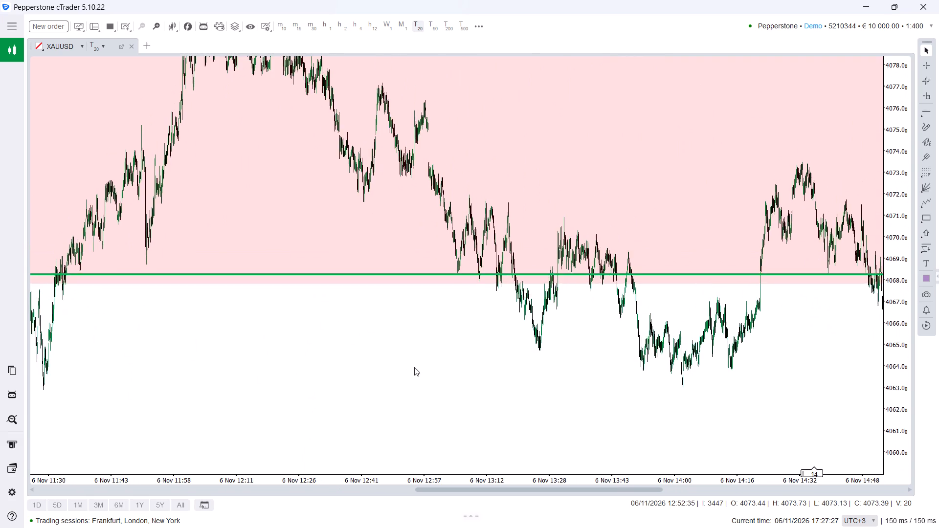
{"action": "left_click_drag", "start_coordinate": [414, 367], "coordinate": [301, 316]}
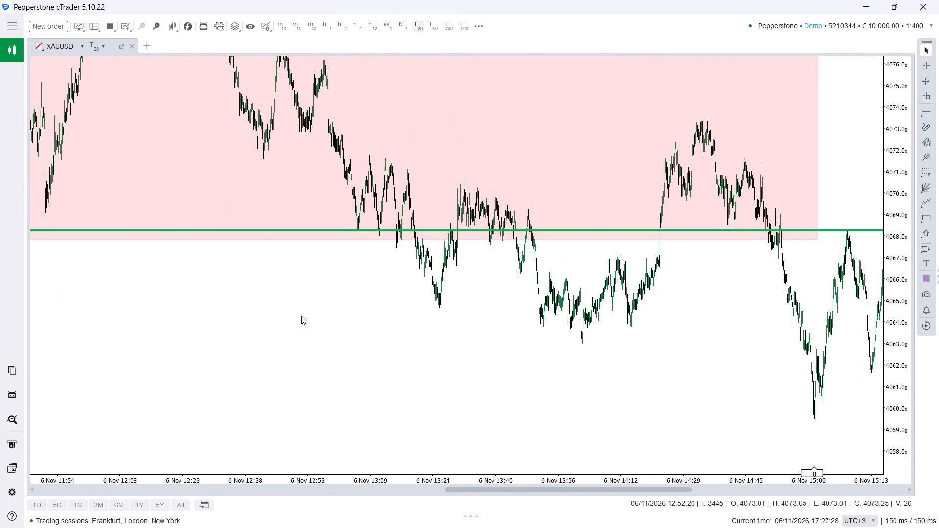
{"action": "left_click_drag", "start_coordinate": [301, 316], "coordinate": [568, 434]}
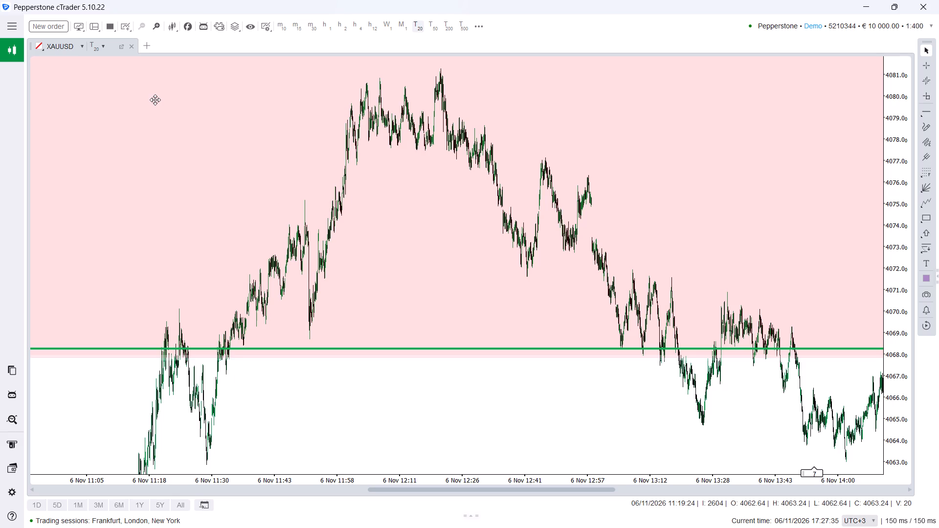
{"action": "left_click", "coordinate": [159, 24]}
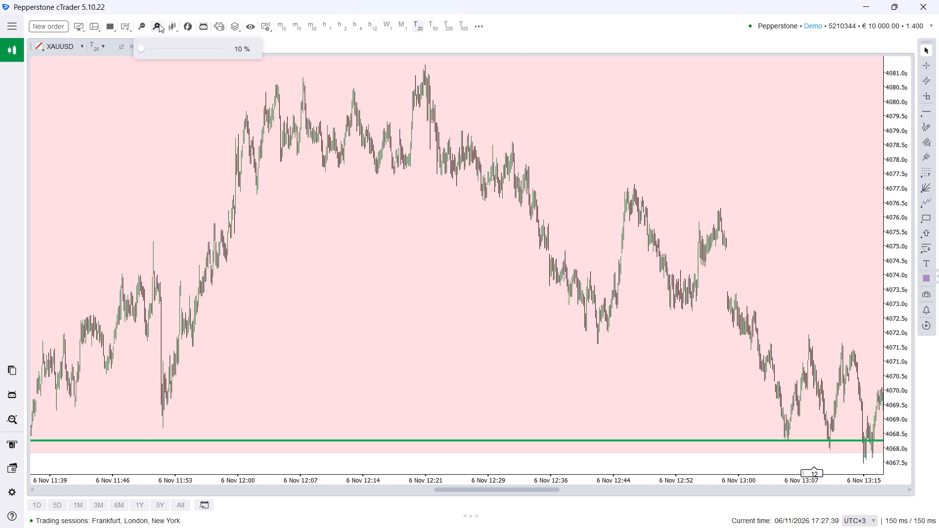
{"action": "left_click", "coordinate": [159, 24]}
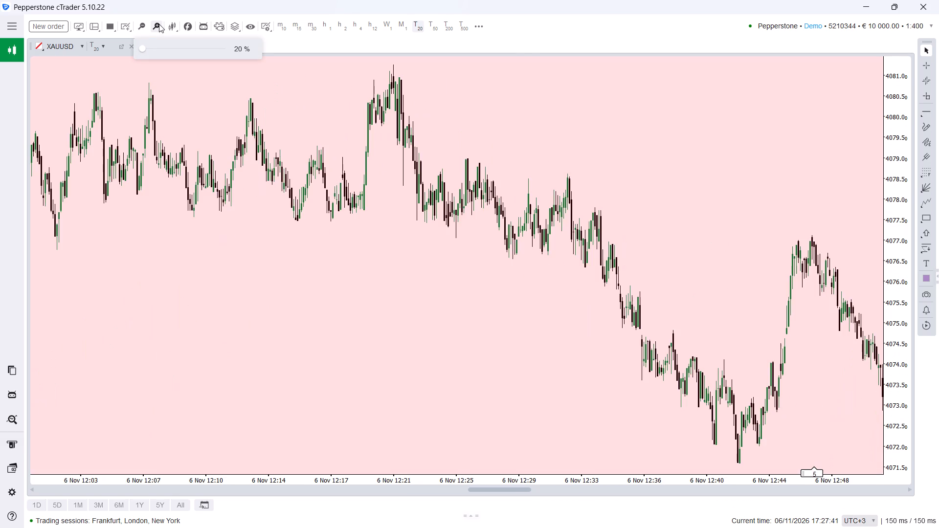
{"action": "left_click", "coordinate": [144, 30]}
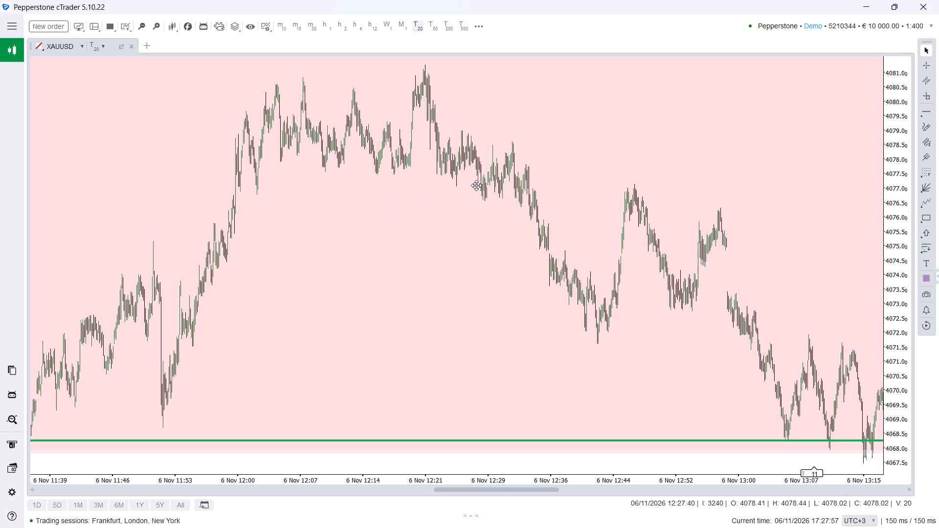
{"action": "left_click", "coordinate": [155, 29]}
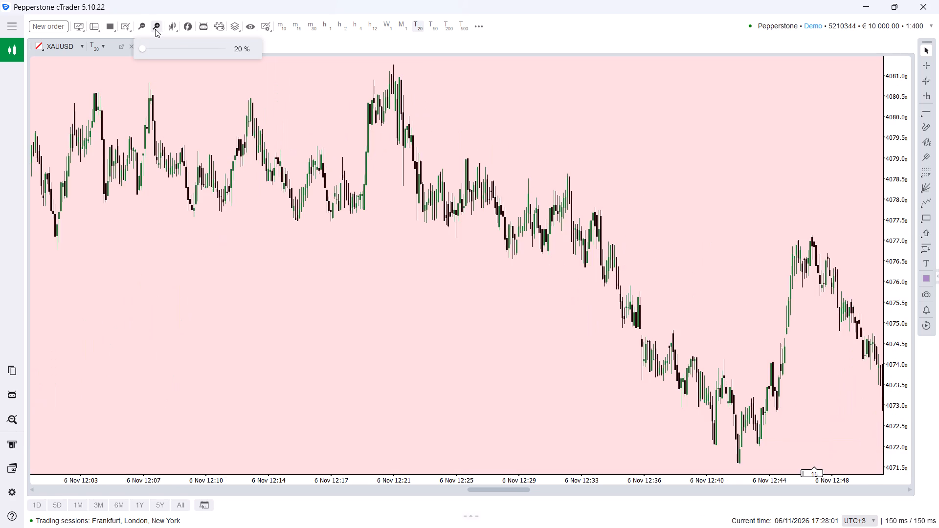
{"action": "left_click", "coordinate": [141, 27]}
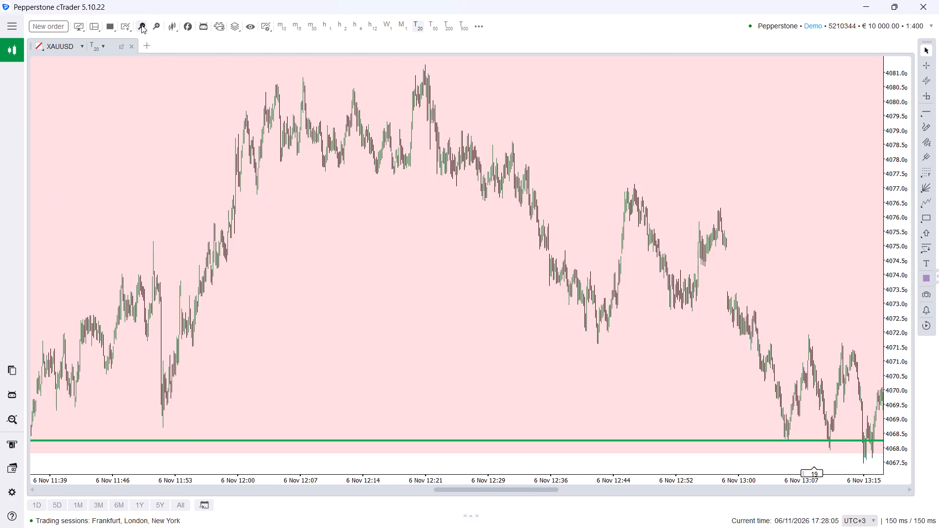
{"action": "left_click", "coordinate": [142, 25]}
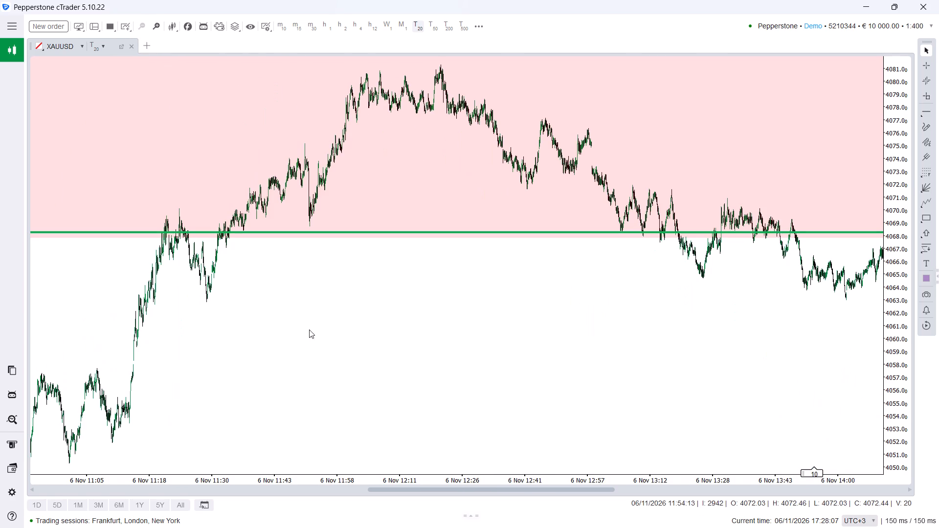
Examine the 6 November tick price action inside the upper pink zone, from about 11:00 to 13:15, at different zoom levels.
{"action": "left_click_drag", "start_coordinate": [304, 327], "coordinate": [438, 346]}
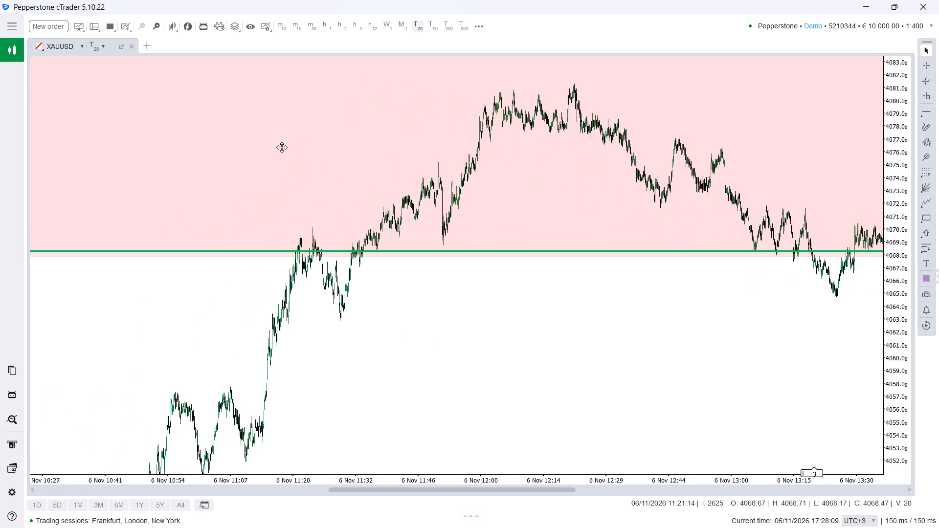
{"action": "left_click", "coordinate": [153, 25]}
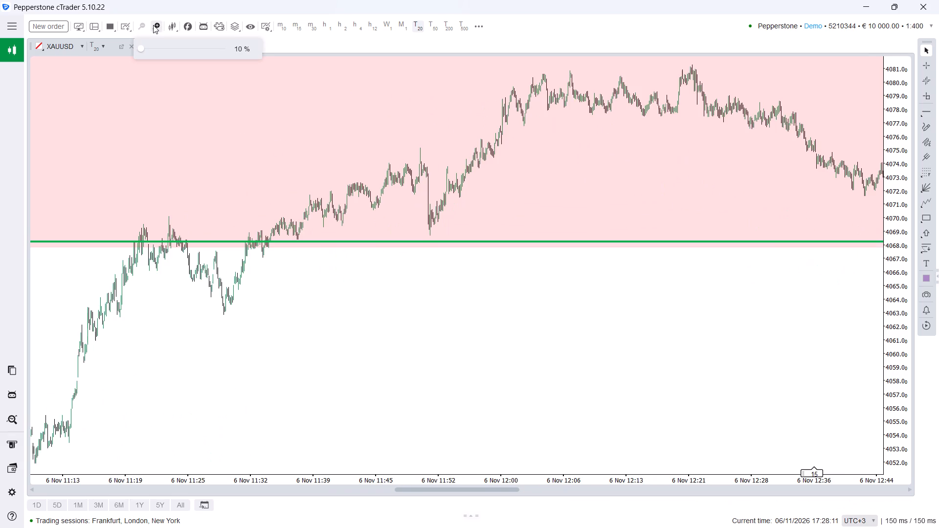
{"action": "left_click", "coordinate": [153, 25]}
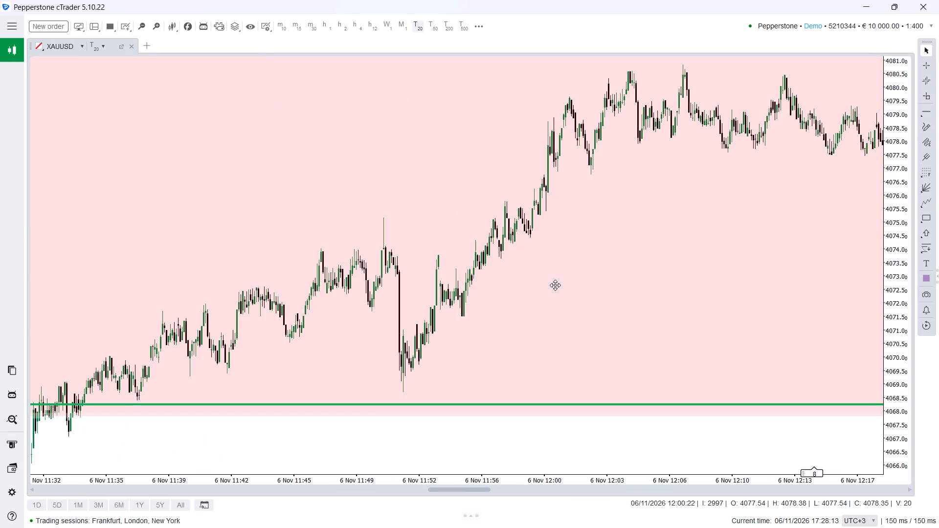
{"action": "left_click_drag", "start_coordinate": [549, 284], "coordinate": [545, 286]}
{"action": "left_click_drag", "start_coordinate": [561, 444], "coordinate": [360, 415]}
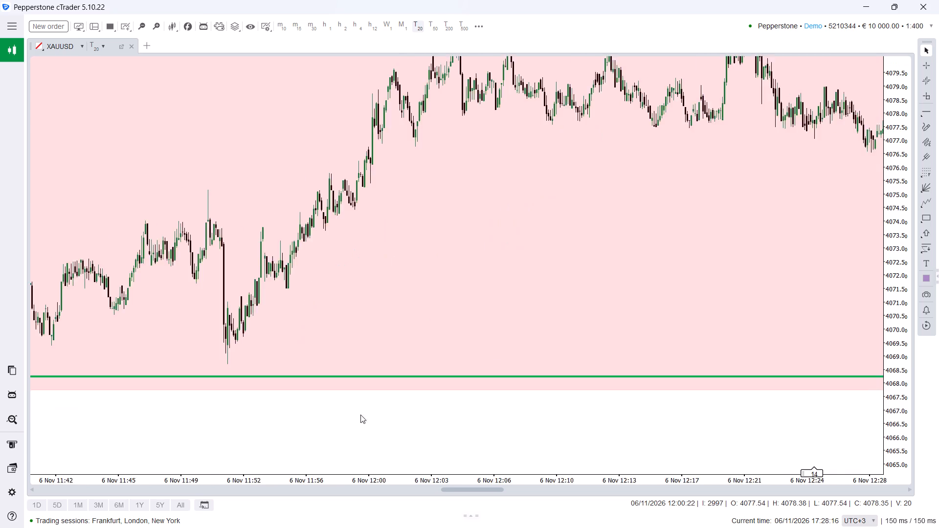
{"action": "left_click_drag", "start_coordinate": [360, 415], "coordinate": [275, 419]}
{"action": "left_click_drag", "start_coordinate": [509, 435], "coordinate": [262, 425]}
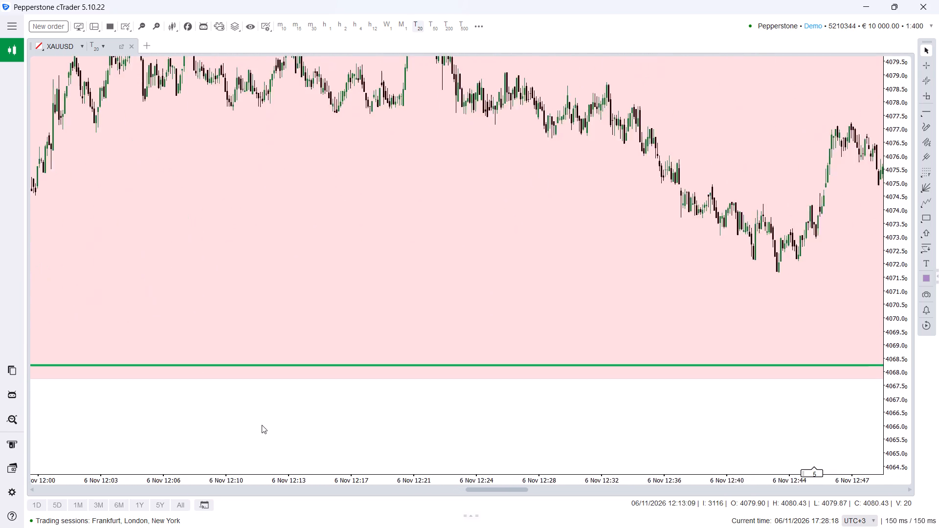
{"action": "left_click_drag", "start_coordinate": [262, 425], "coordinate": [233, 396]}
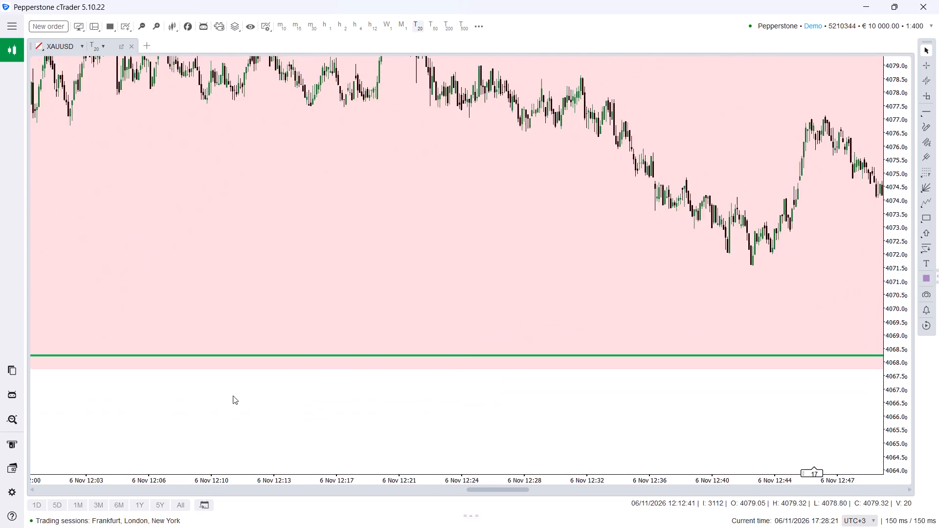
{"action": "left_click_drag", "start_coordinate": [233, 396], "coordinate": [220, 421]}
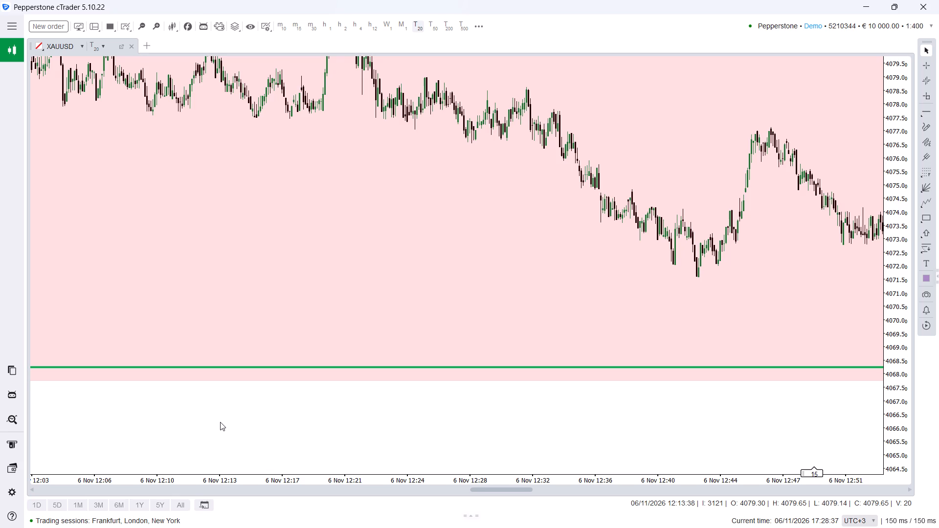
{"action": "left_click_drag", "start_coordinate": [293, 397], "coordinate": [307, 463]}
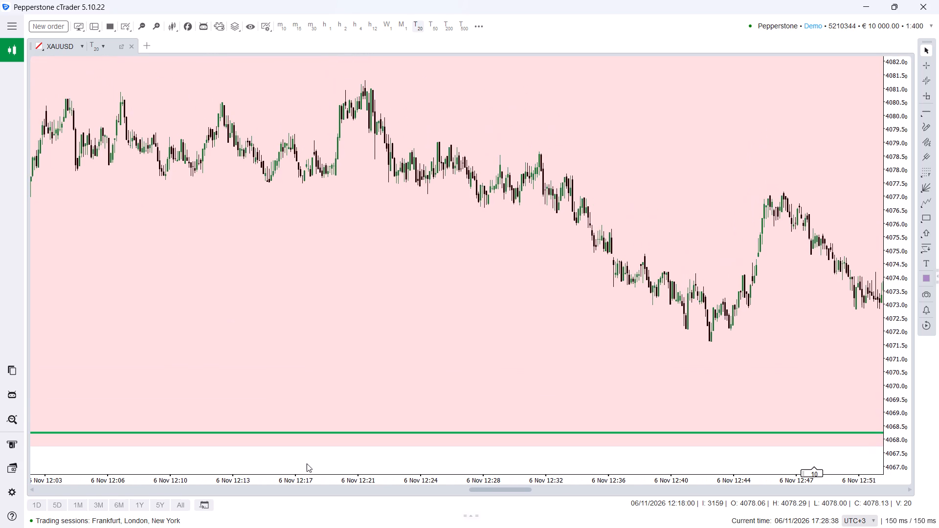
{"action": "left_click_drag", "start_coordinate": [307, 463], "coordinate": [307, 464]}
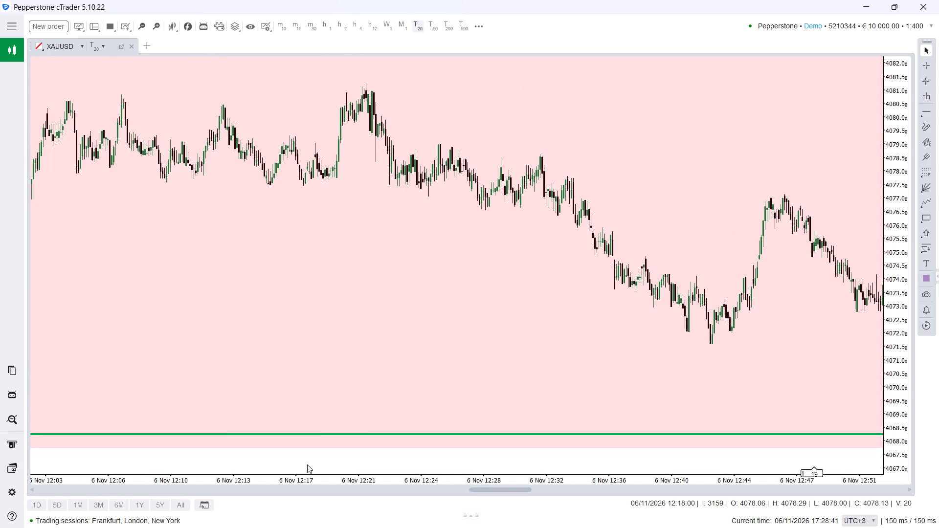
{"action": "left_click", "coordinate": [145, 25]}
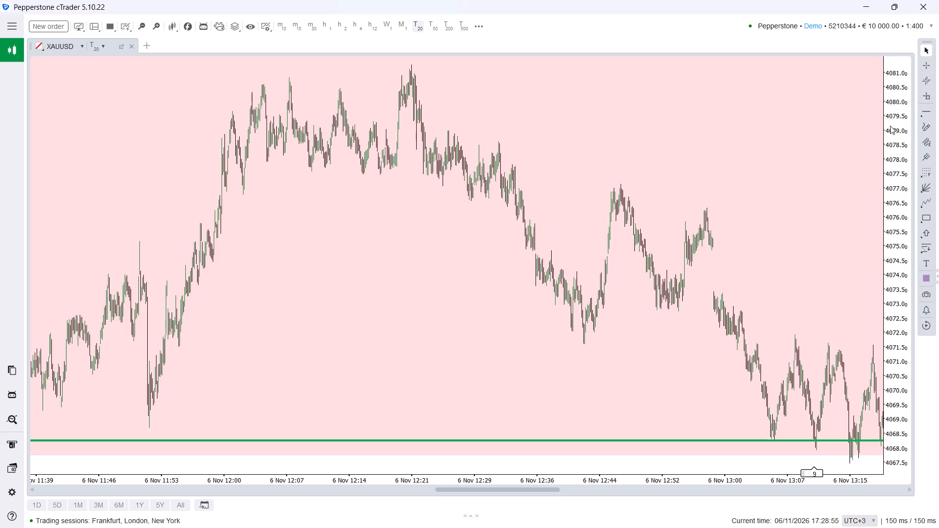
Draw a short horizontal trend line at about 4076.60 under the swing lows, from about 12:28 to 12:35 on 6 November.
{"action": "left_click", "coordinate": [853, 142]}
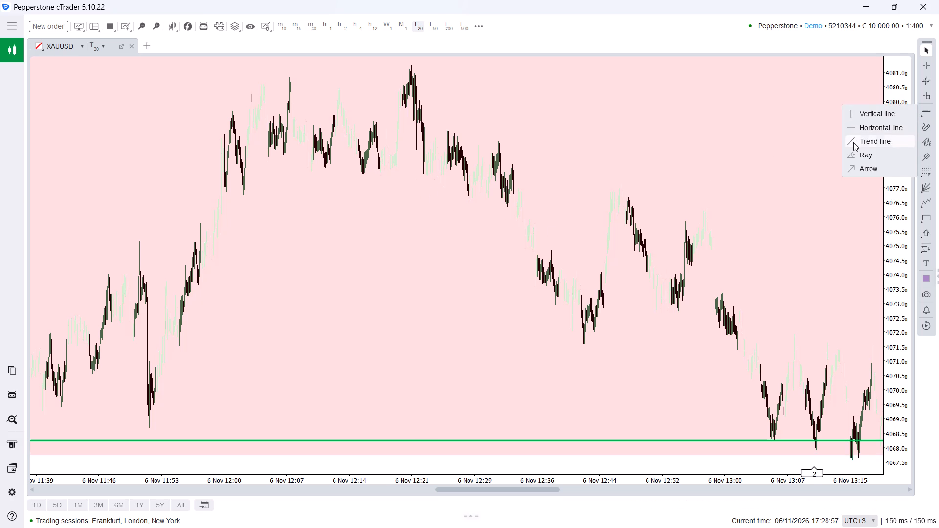
{"action": "left_click_drag", "start_coordinate": [471, 199], "coordinate": [520, 201]}
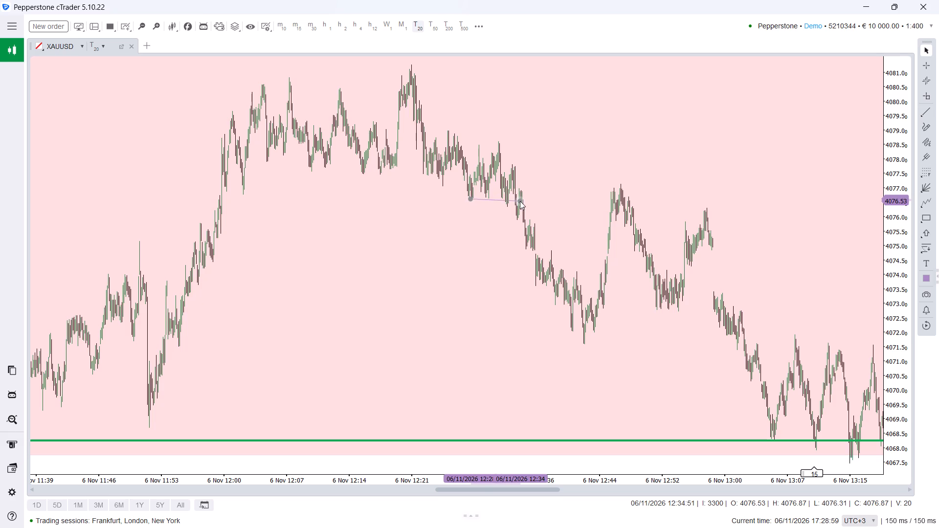
{"action": "left_click_drag", "start_coordinate": [520, 201], "coordinate": [528, 200]}
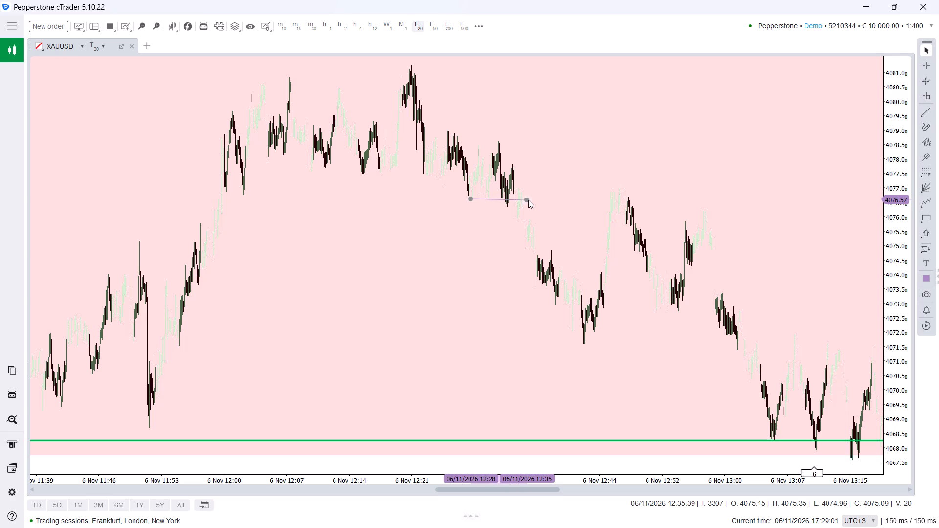
{"action": "left_click_drag", "start_coordinate": [528, 200], "coordinate": [530, 200]}
{"action": "left_click", "coordinate": [530, 200], "text": "shift"}
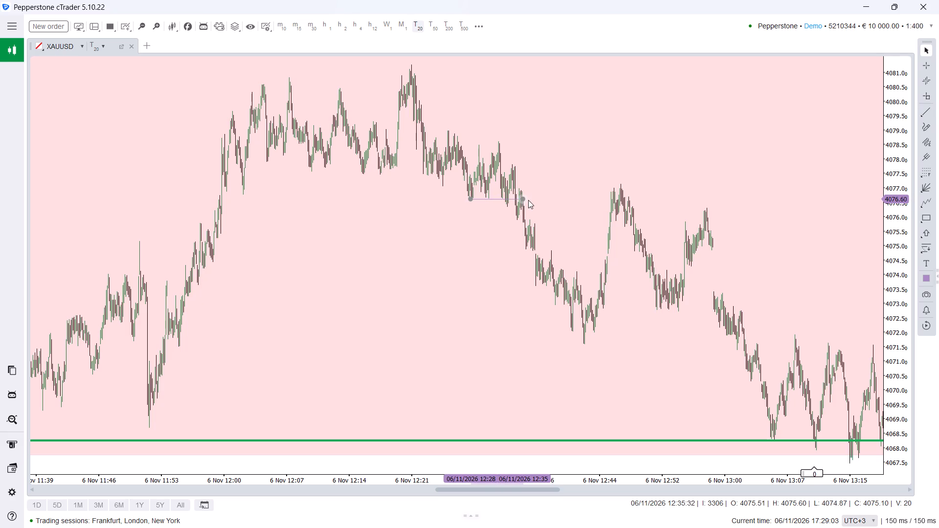
Switch the XAUUSD chart to the 15-minute period and enlarge the candles to 40%.
{"action": "left_click", "coordinate": [298, 31]}
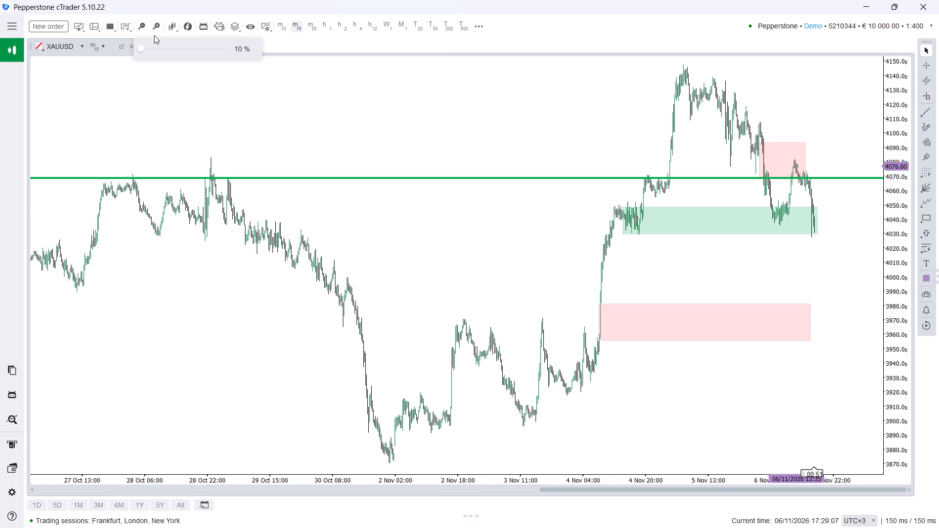
{"action": "left_click", "coordinate": [154, 32]}
{"action": "left_click", "coordinate": [154, 32]}
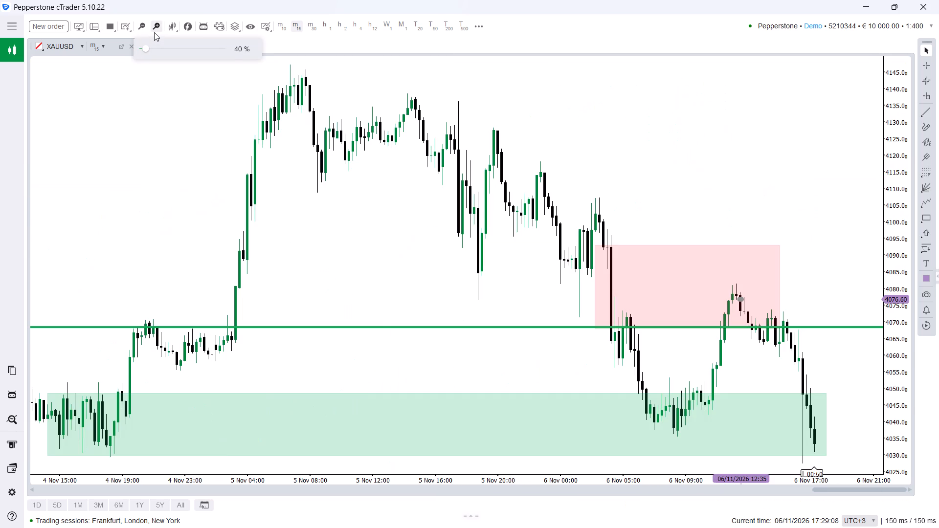
Limit the upper pink zone's standard-period visibility to minutes 15 to 15, and disable it for hours, days and weeks.
{"action": "left_click", "coordinate": [640, 258]}
{"action": "right_click", "coordinate": [640, 258]}
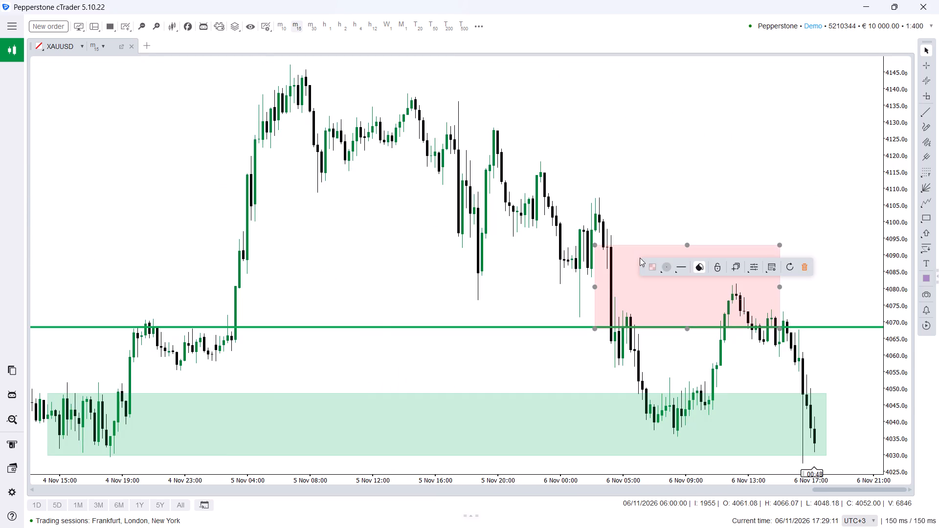
{"action": "left_click", "coordinate": [772, 273]}
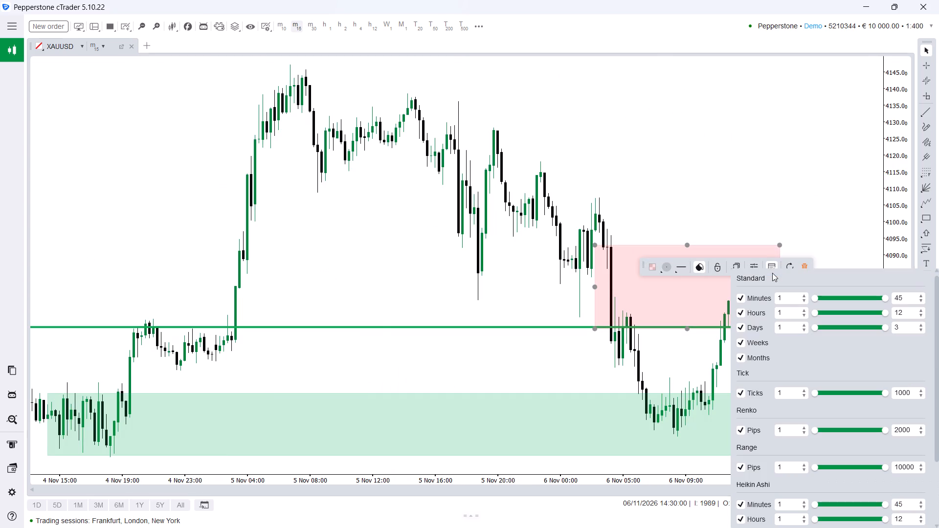
{"action": "left_click", "coordinate": [739, 312]}
{"action": "left_click", "coordinate": [739, 326]}
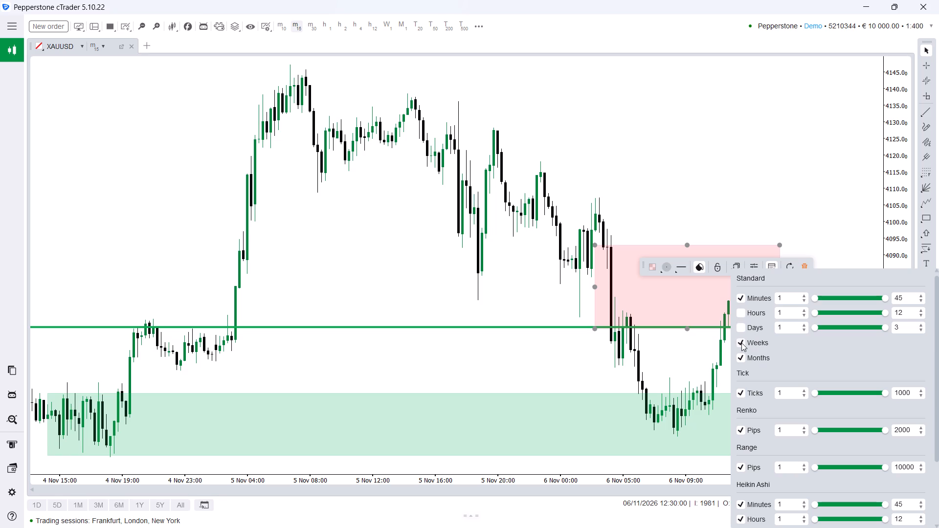
{"action": "left_click", "coordinate": [741, 343]}
{"action": "left_click", "coordinate": [792, 301]}
{"action": "key", "text": "5"}
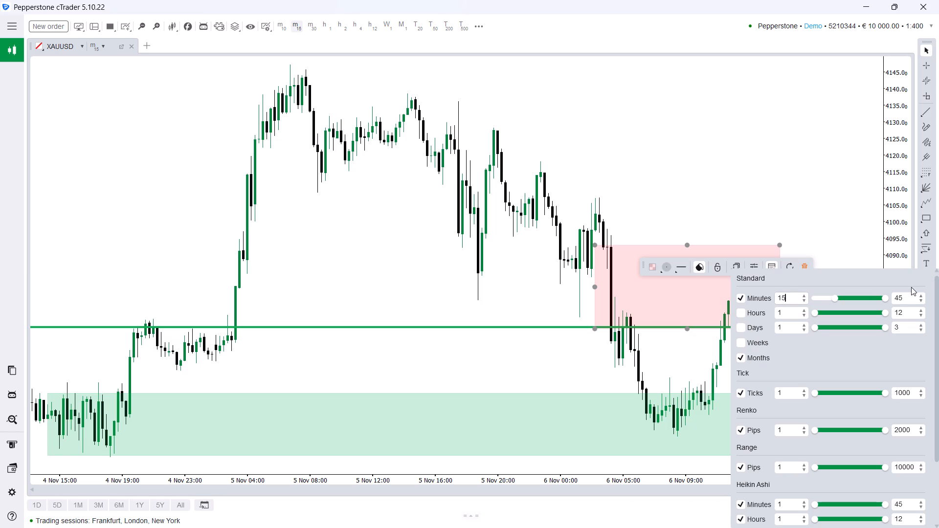
{"action": "left_click", "coordinate": [910, 293]}
{"action": "left_click", "coordinate": [905, 297]}
{"action": "key", "text": "BackSpace"}
{"action": "key", "text": "BackSpace"}
{"action": "type", "text": "15"}
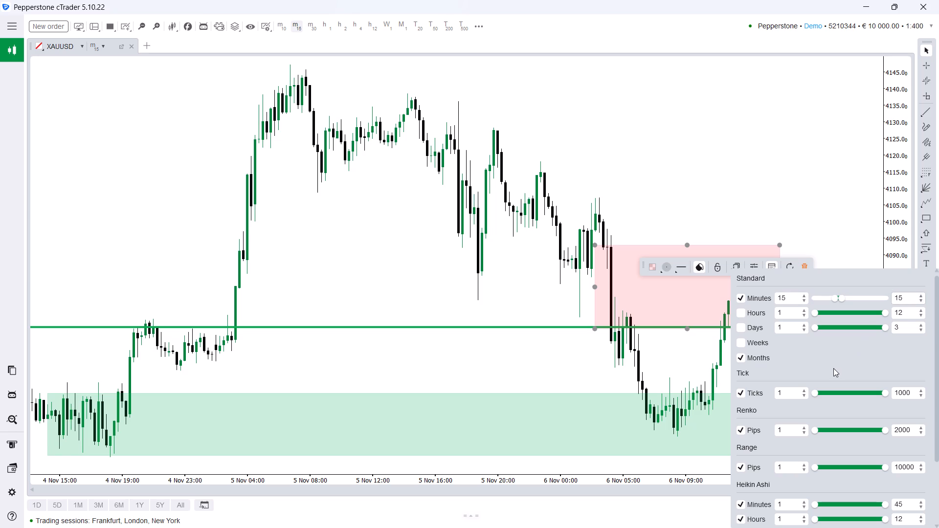
Disable the upper pink zone's visibility on tick charts and apply the visibility settings.
{"action": "scroll", "coordinate": [833, 368], "scroll_direction": "down", "scroll_amount": 1}
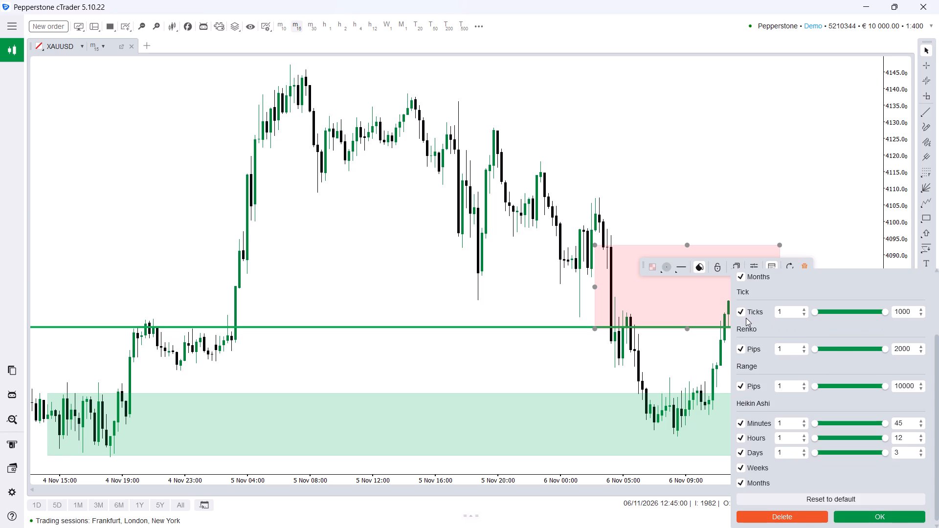
{"action": "left_click", "coordinate": [744, 314]}
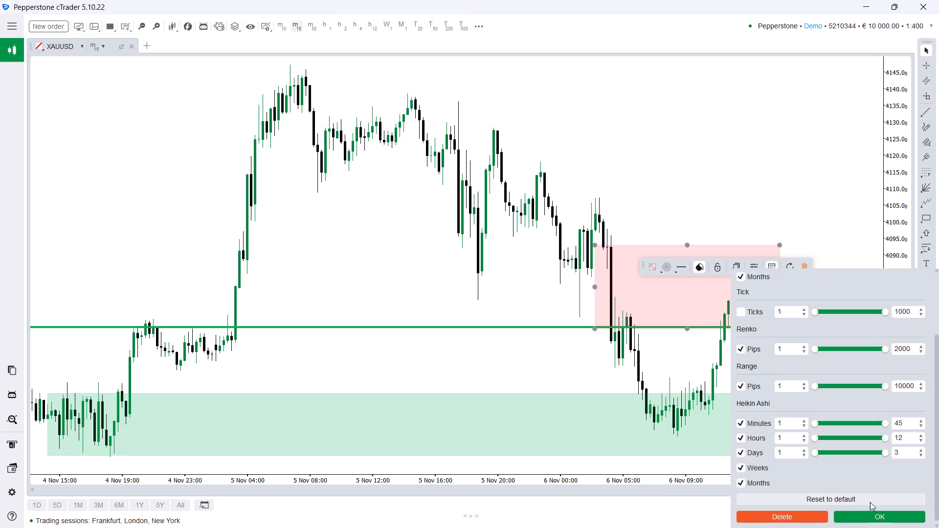
{"action": "left_click", "coordinate": [875, 518]}
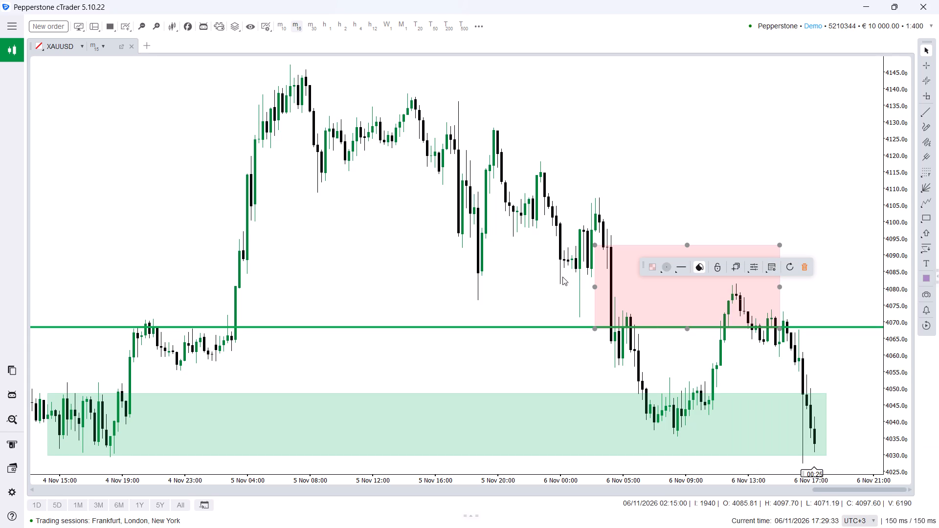
{"action": "left_click", "coordinate": [537, 279]}
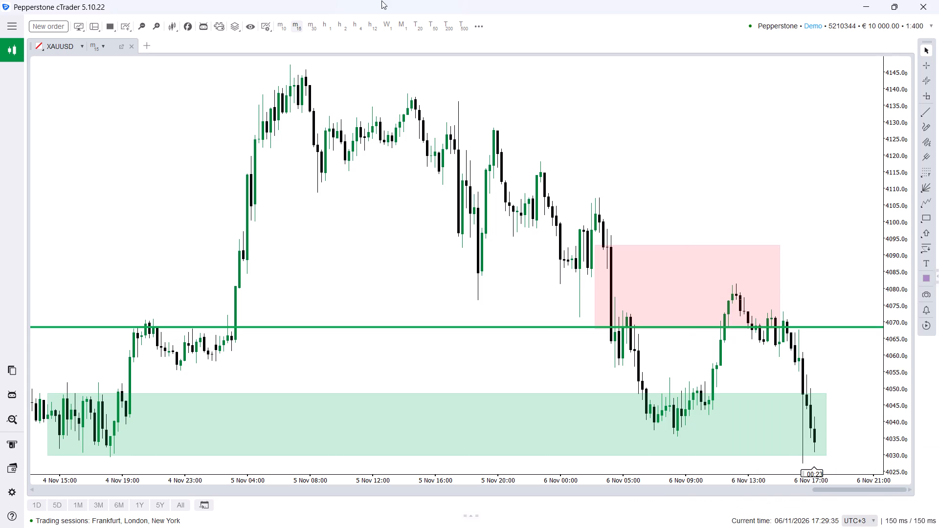
Compare the 20-tick and 15-minute periods to check which zones are shown, ending on the 15-minute chart.
{"action": "left_click", "coordinate": [422, 31]}
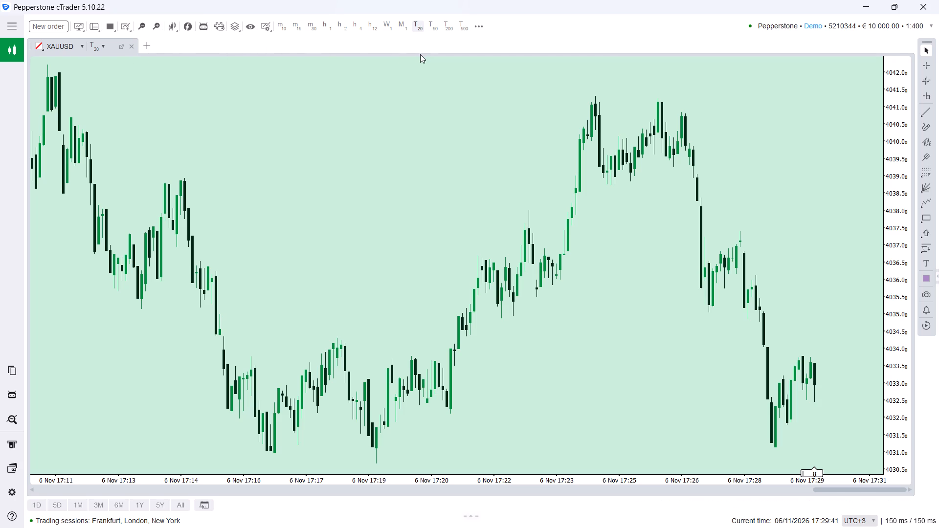
{"action": "left_click", "coordinate": [300, 26]}
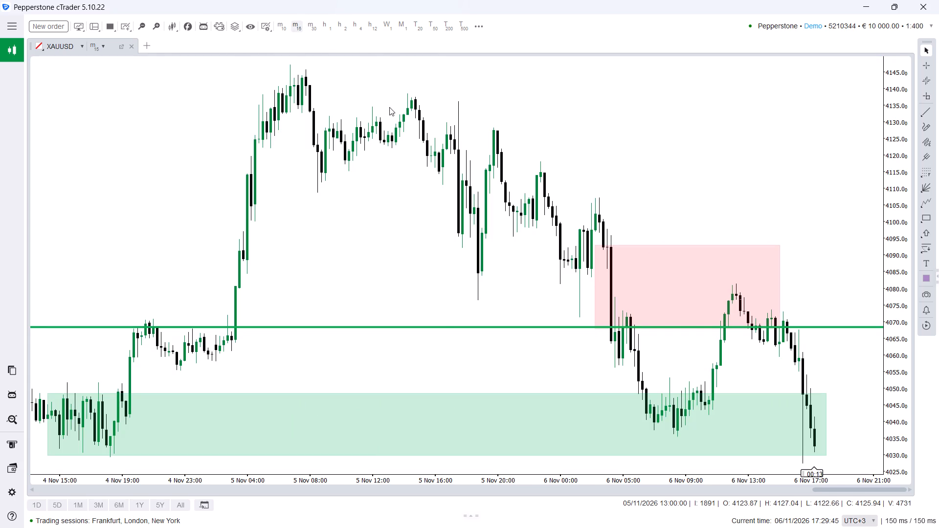
{"action": "left_click", "coordinate": [416, 31]}
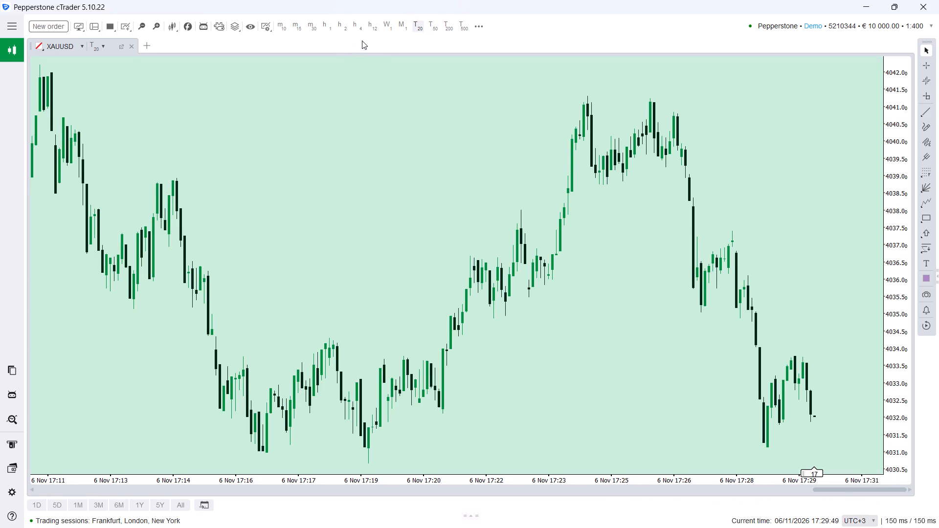
{"action": "left_click", "coordinate": [298, 29]}
Disable the lower green zone's visibility on tick charts and apply the visibility settings.
{"action": "left_click_drag", "start_coordinate": [535, 364], "coordinate": [502, 304]}
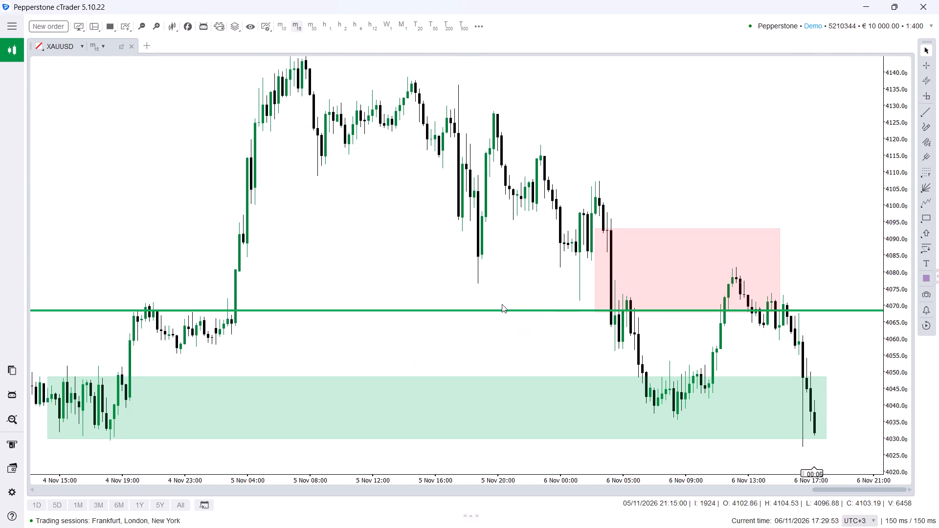
{"action": "left_click_drag", "start_coordinate": [502, 304], "coordinate": [501, 303]}
{"action": "left_click", "coordinate": [468, 354]}
{"action": "right_click", "coordinate": [468, 354]}
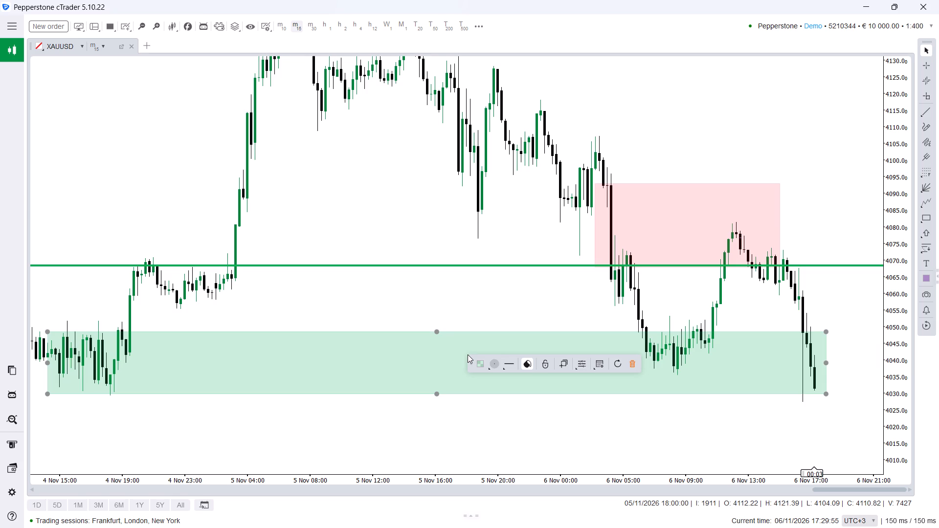
{"action": "left_click", "coordinate": [479, 364]}
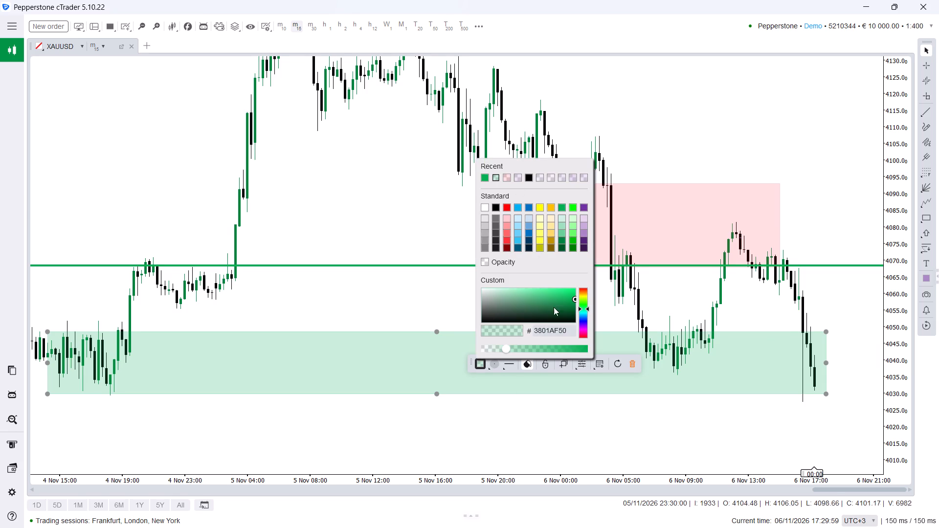
{"action": "left_click", "coordinate": [595, 366]}
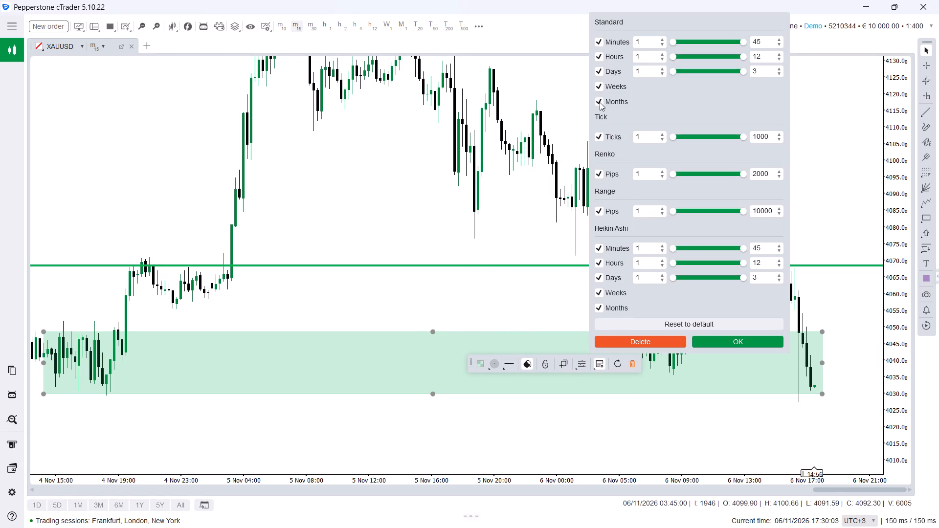
{"action": "left_click", "coordinate": [598, 137]}
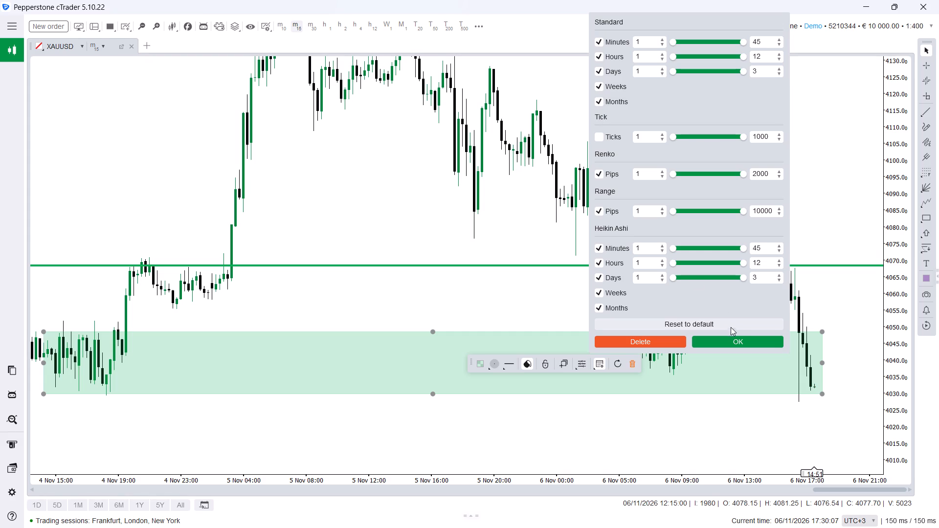
{"action": "left_click", "coordinate": [736, 343]}
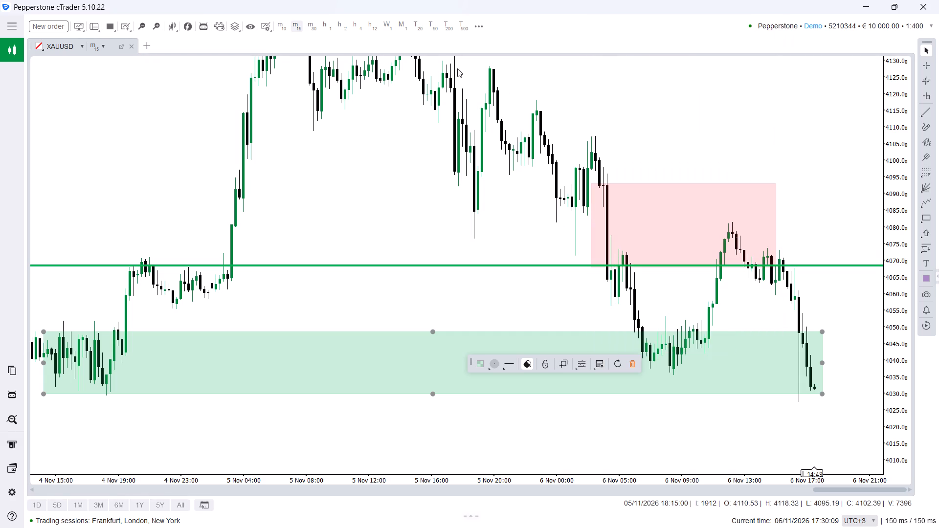
{"action": "left_click", "coordinate": [388, 164]}
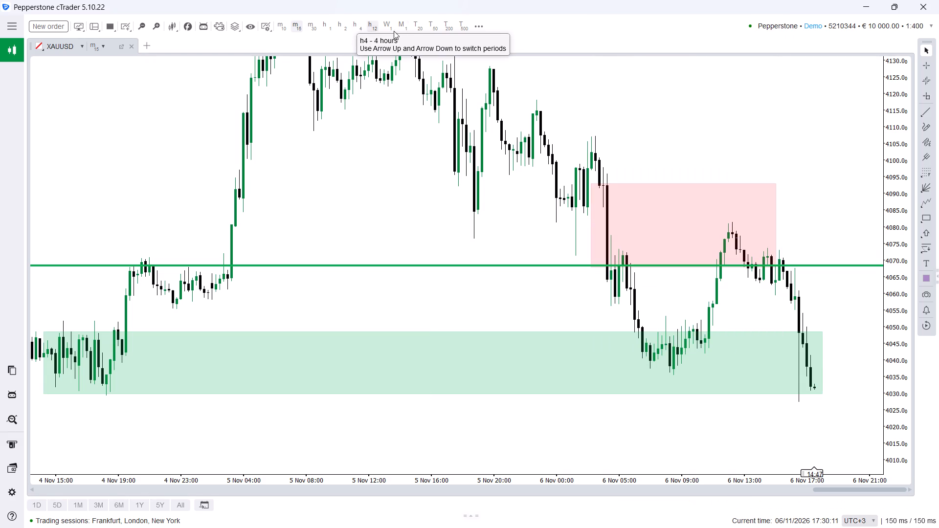
Switch to the 20-tick period and examine the 6 November price action around the green level, going back to about 14:06.
{"action": "left_click", "coordinate": [419, 33]}
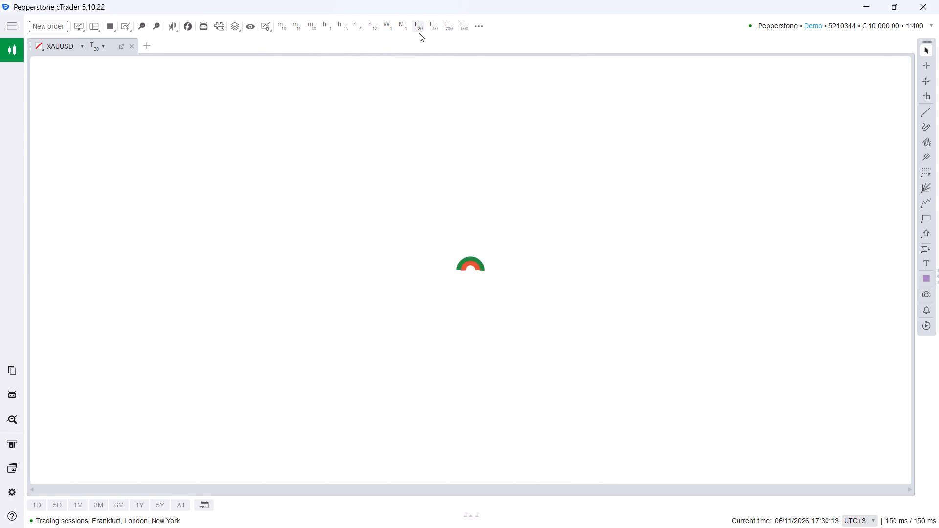
{"action": "left_click_drag", "start_coordinate": [308, 133], "coordinate": [605, 188]}
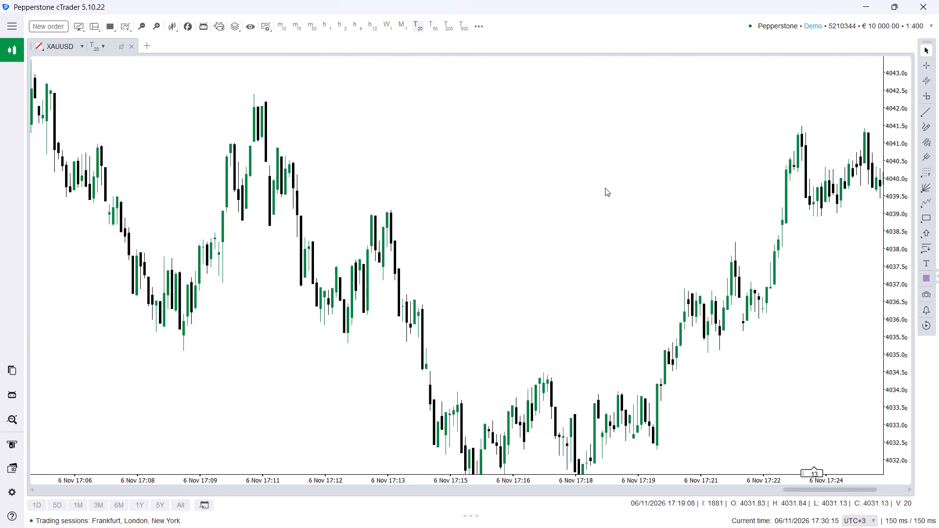
{"action": "left_click_drag", "start_coordinate": [267, 103], "coordinate": [657, 176]}
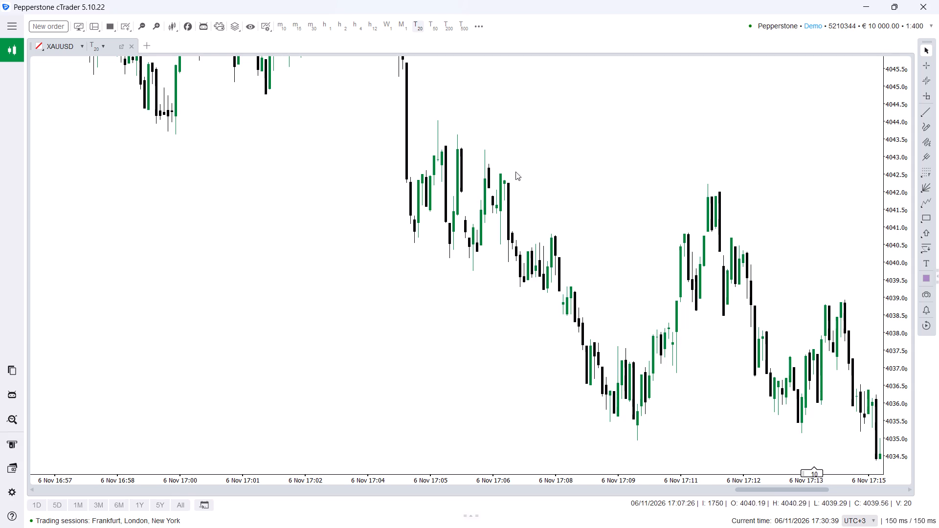
{"action": "left_click_drag", "start_coordinate": [279, 170], "coordinate": [648, 360]}
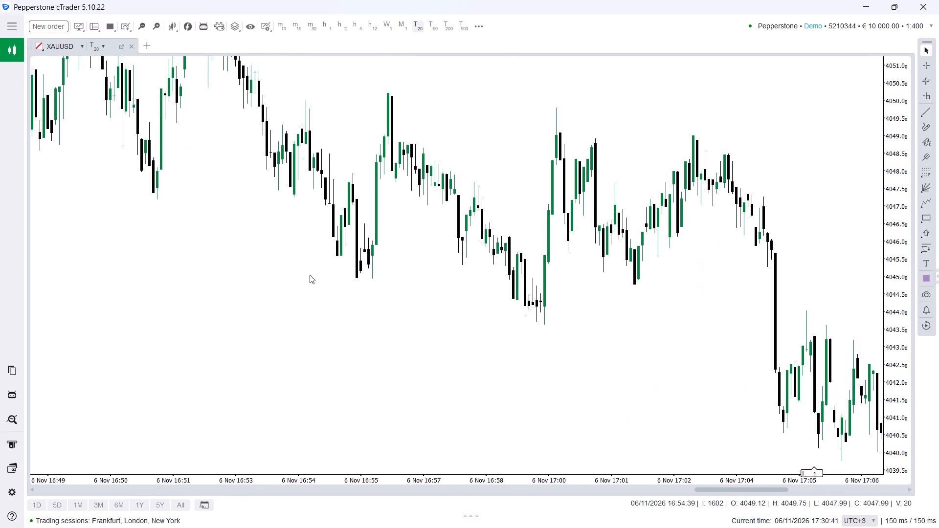
{"action": "left_click_drag", "start_coordinate": [310, 275], "coordinate": [827, 412]}
{"action": "left_click_drag", "start_coordinate": [403, 232], "coordinate": [840, 262]}
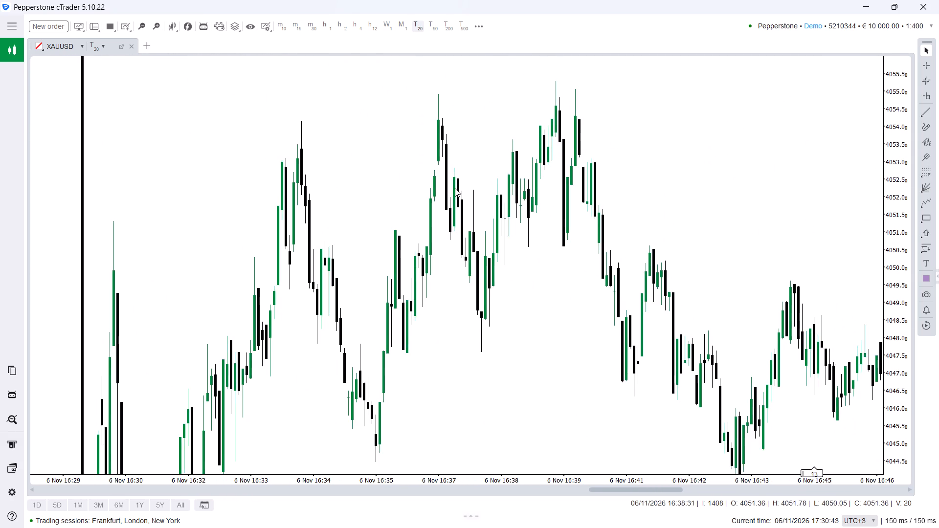
{"action": "left_click_drag", "start_coordinate": [347, 177], "coordinate": [841, 270]}
{"action": "left_click_drag", "start_coordinate": [397, 162], "coordinate": [755, 424]}
{"action": "left_click_drag", "start_coordinate": [313, 251], "coordinate": [789, 365]}
{"action": "left_click_drag", "start_coordinate": [389, 249], "coordinate": [871, 259]}
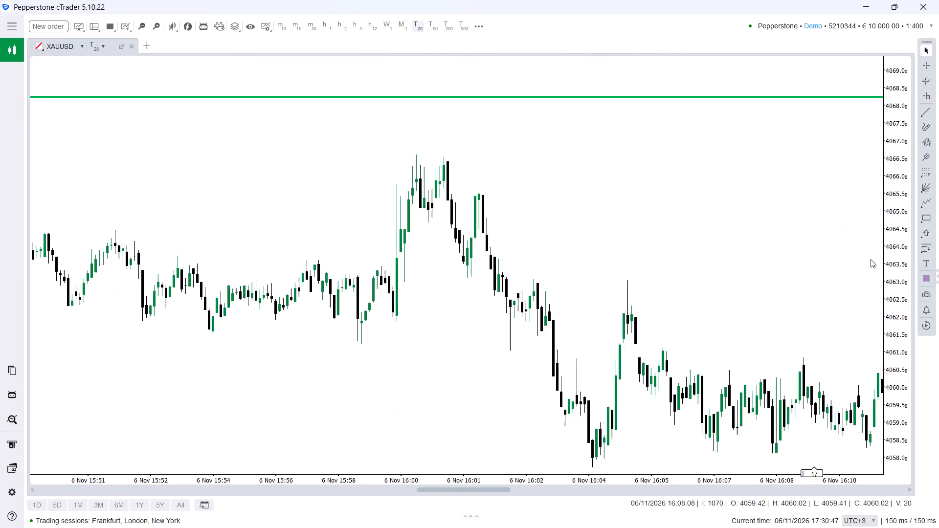
{"action": "left_click_drag", "start_coordinate": [871, 259], "coordinate": [872, 261]}
{"action": "left_click_drag", "start_coordinate": [393, 198], "coordinate": [931, 189]}
{"action": "left_click_drag", "start_coordinate": [439, 208], "coordinate": [852, 207]}
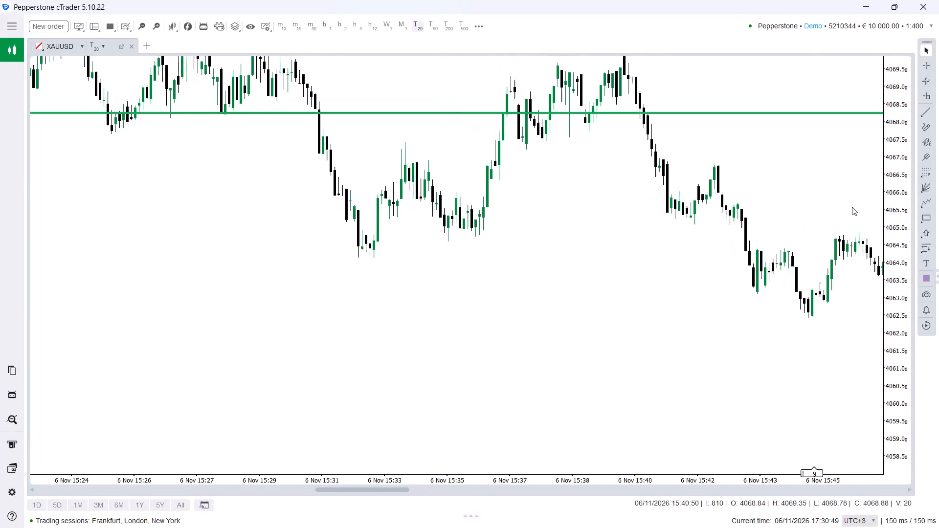
{"action": "left_click_drag", "start_coordinate": [852, 207], "coordinate": [877, 207]}
{"action": "left_click_drag", "start_coordinate": [421, 195], "coordinate": [677, 302]}
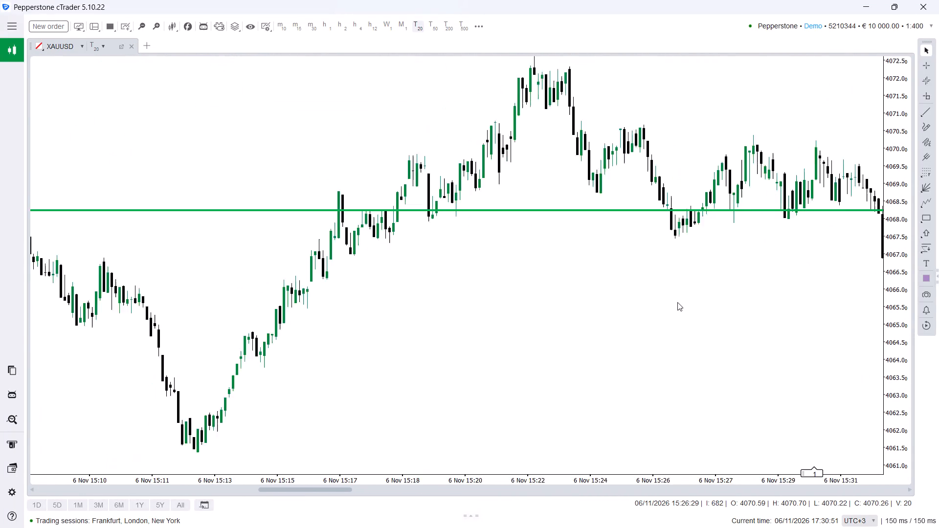
{"action": "left_click_drag", "start_coordinate": [677, 302], "coordinate": [721, 297]}
{"action": "left_click_drag", "start_coordinate": [673, 292], "coordinate": [134, 235]}
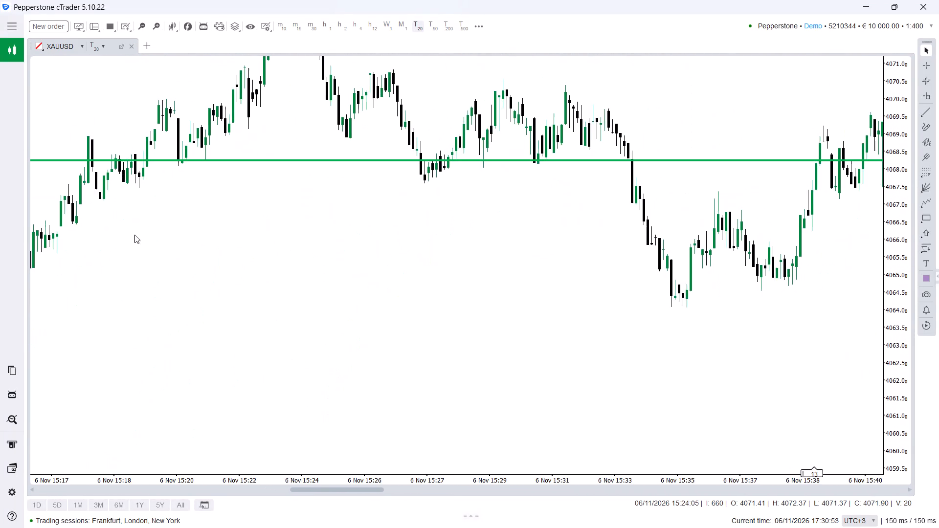
{"action": "left_click_drag", "start_coordinate": [134, 235], "coordinate": [573, 360]}
{"action": "left_click_drag", "start_coordinate": [167, 192], "coordinate": [689, 203]}
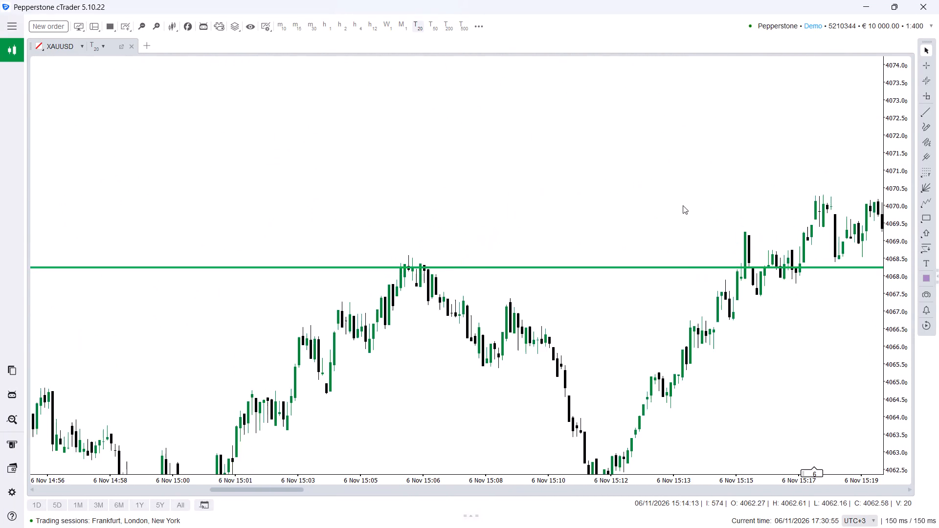
{"action": "left_click_drag", "start_coordinate": [317, 165], "coordinate": [925, 142]}
{"action": "left_click_drag", "start_coordinate": [455, 140], "coordinate": [938, 185]}
{"action": "left_click_drag", "start_coordinate": [457, 118], "coordinate": [877, 165]}
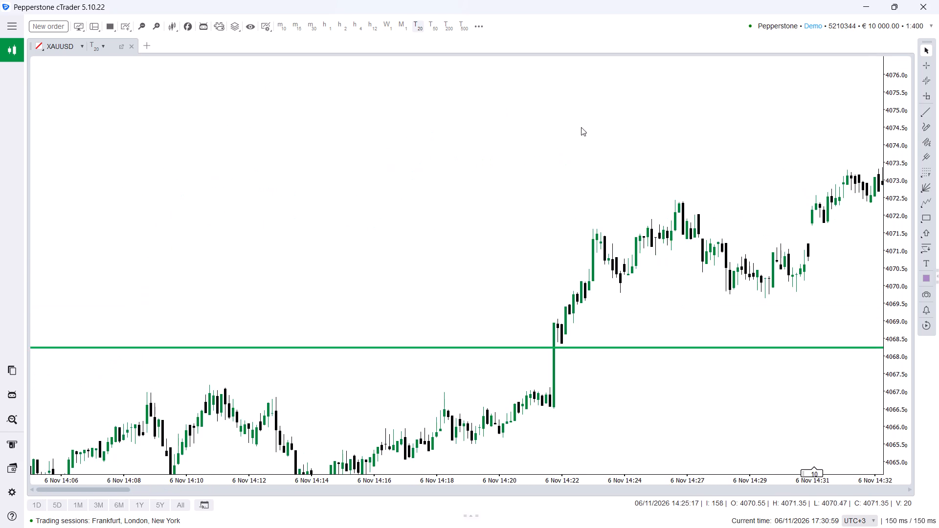
Return to the 15-minute period and place a vertical line at 06/11/2026 12:00, by the swing high inside the pink zone.
{"action": "left_click", "coordinate": [291, 31]}
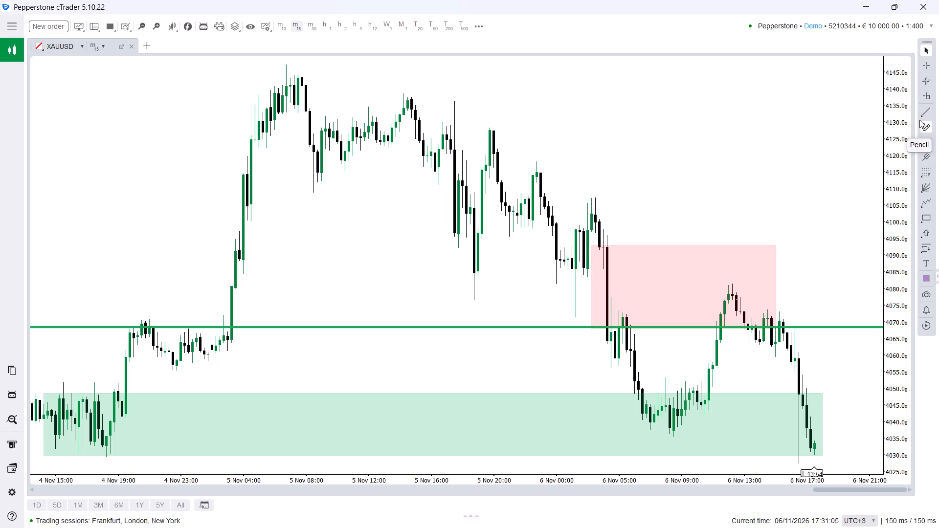
{"action": "left_click", "coordinate": [880, 116]}
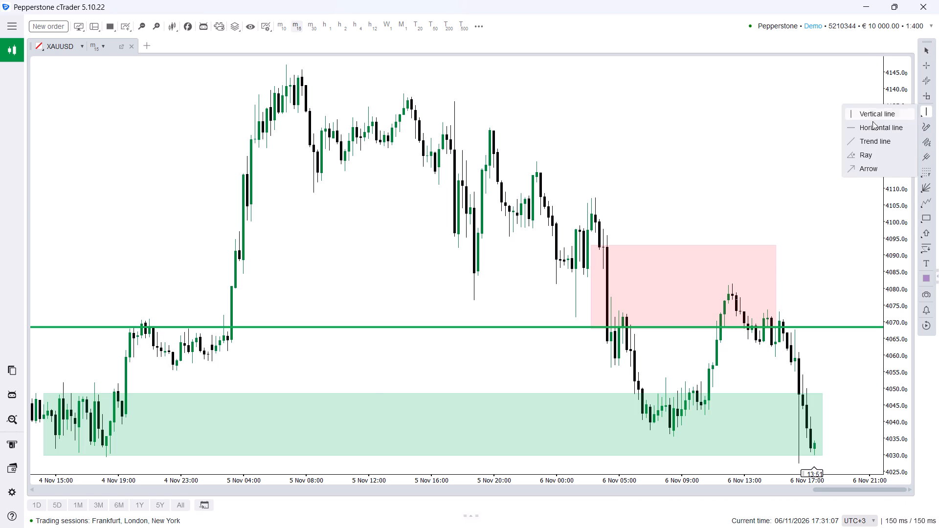
{"action": "left_click", "coordinate": [728, 284]}
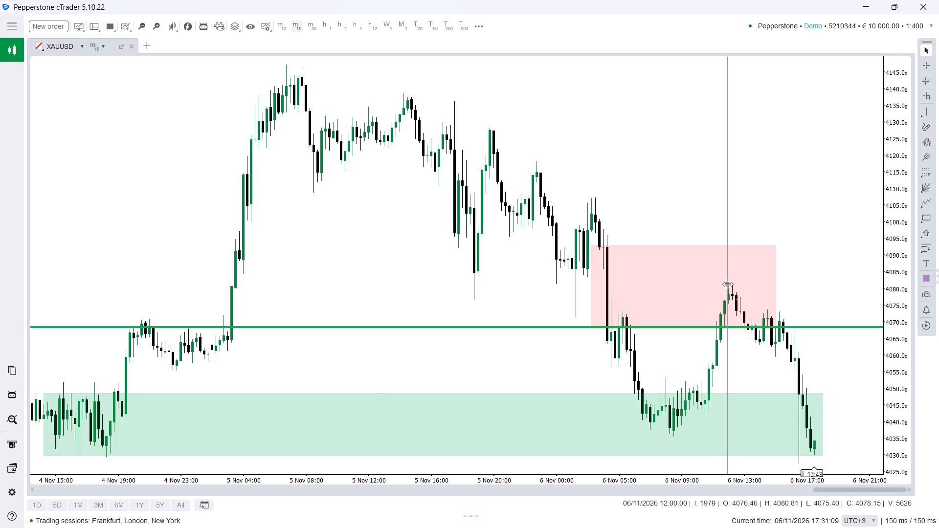
{"action": "right_click", "coordinate": [728, 284]}
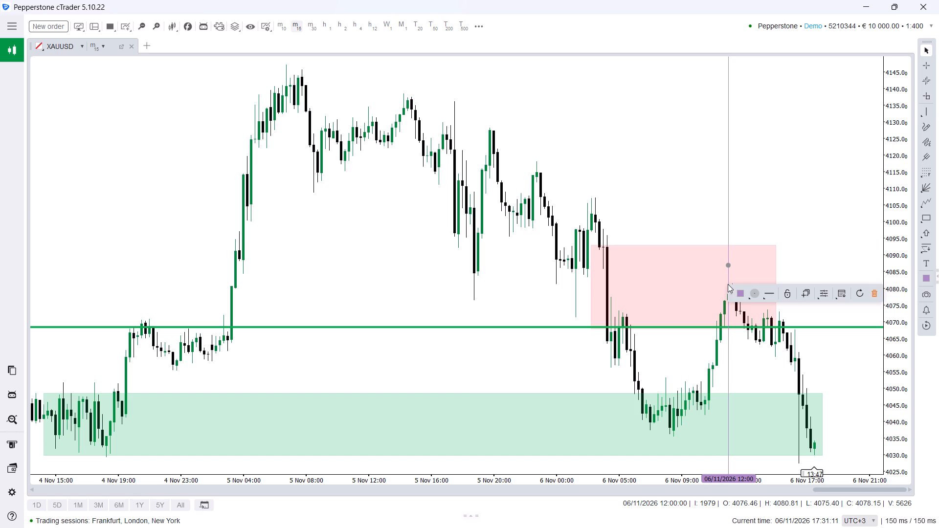
{"action": "left_click", "coordinate": [658, 167]}
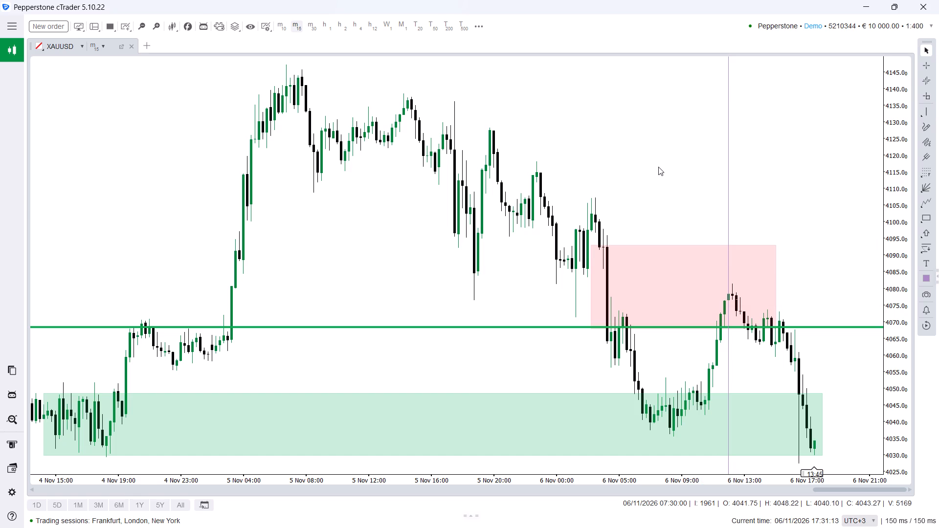
On the 20-tick chart at 20% zoom, trace price action back to the 12:00 vertical line and examine the candles around it.
{"action": "left_click", "coordinate": [418, 33]}
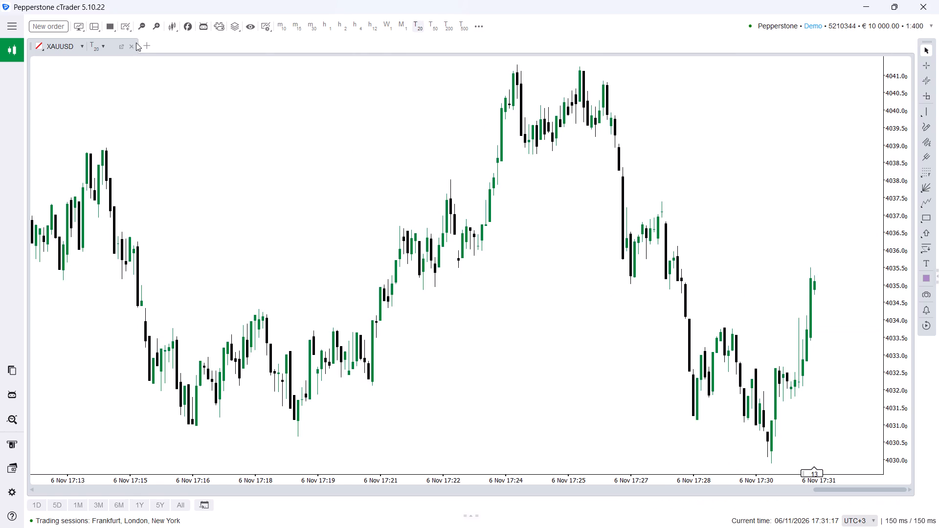
{"action": "left_click", "coordinate": [139, 35]}
{"action": "left_click", "coordinate": [139, 26]}
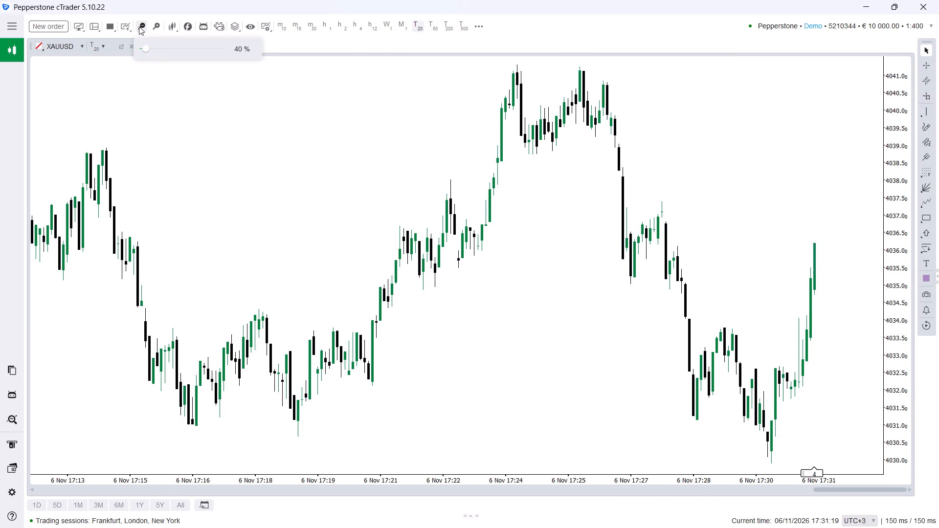
{"action": "left_click_drag", "start_coordinate": [194, 140], "coordinate": [492, 239]}
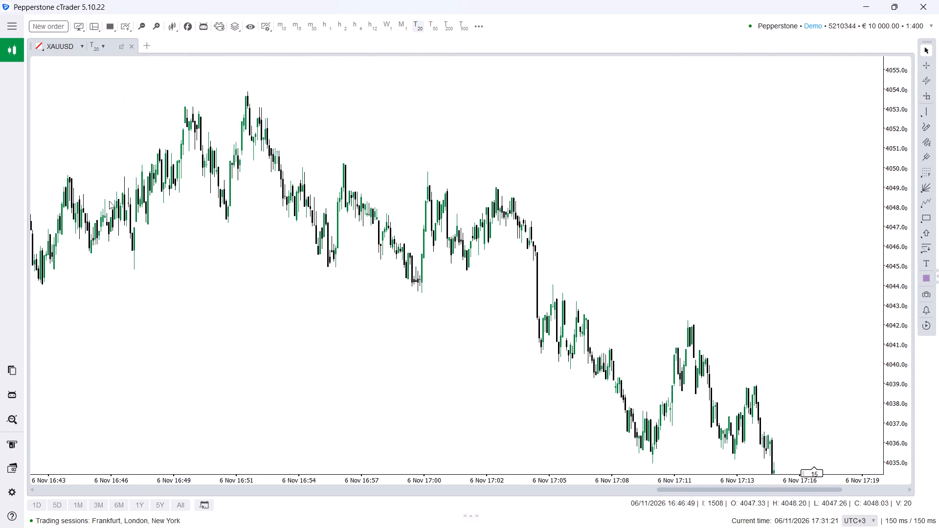
{"action": "left_click_drag", "start_coordinate": [106, 201], "coordinate": [621, 259]}
{"action": "left_click_drag", "start_coordinate": [361, 185], "coordinate": [787, 368]}
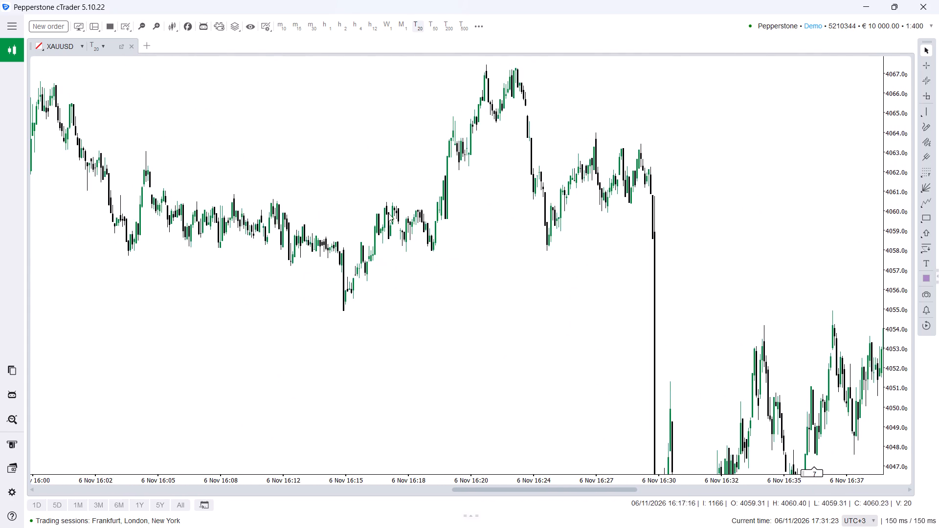
{"action": "left_click_drag", "start_coordinate": [350, 201], "coordinate": [899, 341]}
{"action": "left_click_drag", "start_coordinate": [443, 290], "coordinate": [938, 297]}
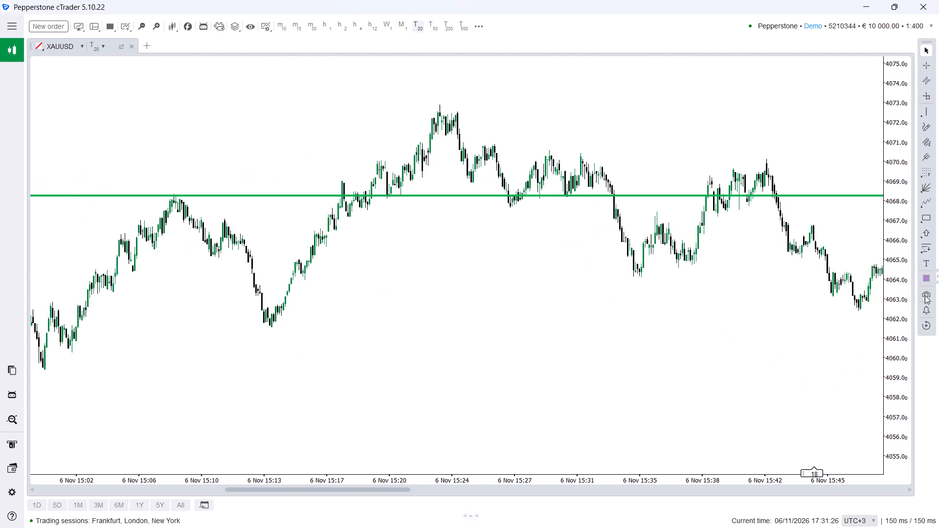
{"action": "left_click_drag", "start_coordinate": [461, 267], "coordinate": [938, 237]}
{"action": "left_click_drag", "start_coordinate": [409, 228], "coordinate": [938, 314]}
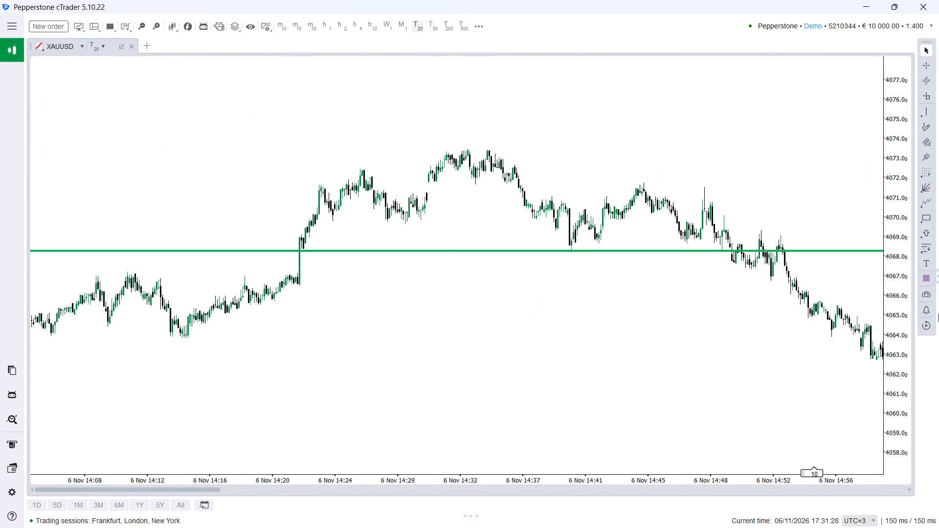
{"action": "left_click_drag", "start_coordinate": [354, 169], "coordinate": [915, 161]}
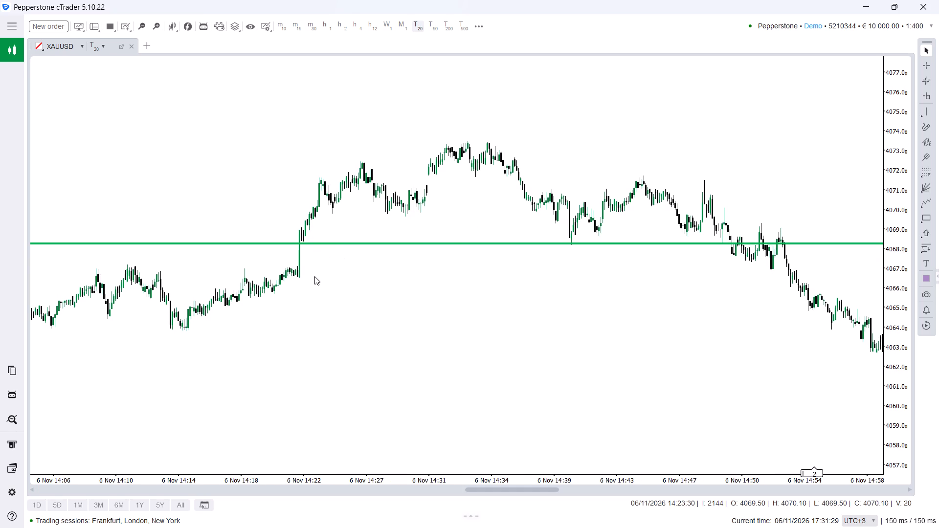
{"action": "left_click_drag", "start_coordinate": [224, 291], "coordinate": [682, 316]}
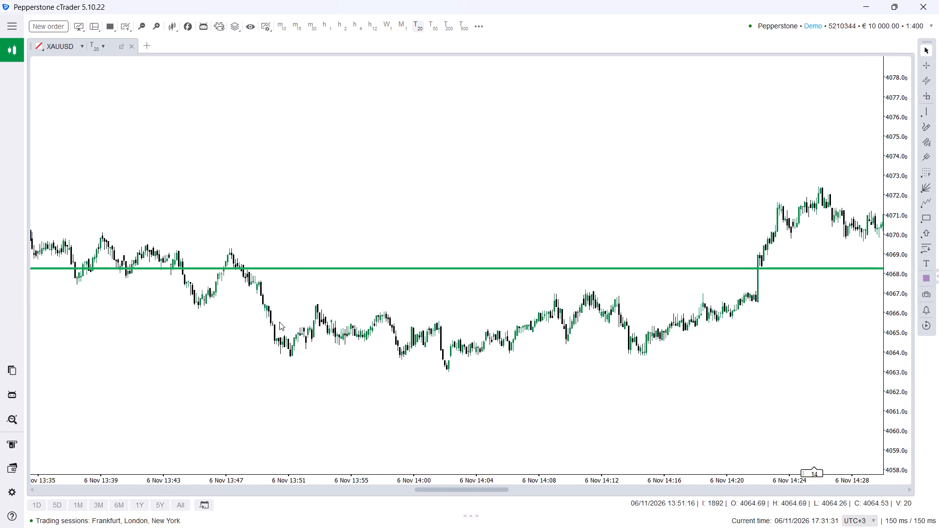
{"action": "left_click_drag", "start_coordinate": [279, 322], "coordinate": [938, 291]}
{"action": "left_click_drag", "start_coordinate": [365, 150], "coordinate": [460, 191]}
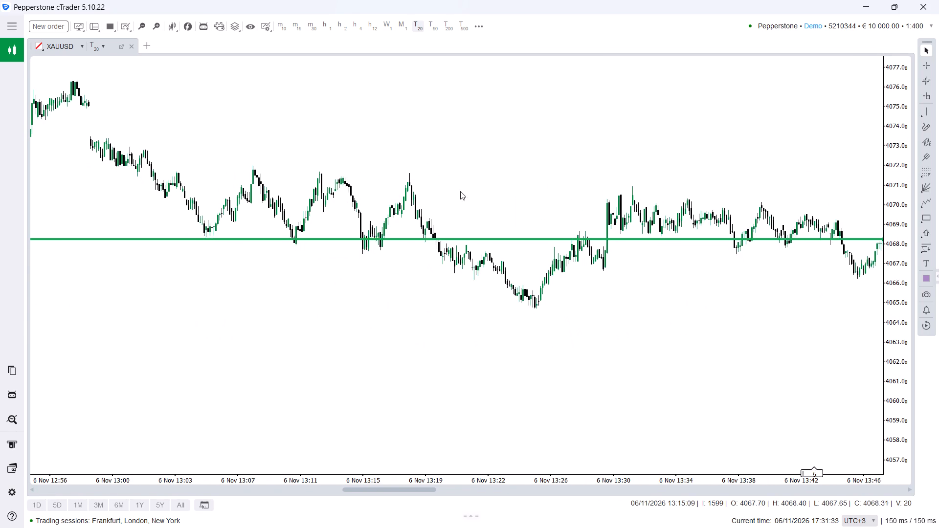
{"action": "left_click_drag", "start_coordinate": [460, 191], "coordinate": [938, 256]}
{"action": "left_click_drag", "start_coordinate": [346, 155], "coordinate": [800, 210]}
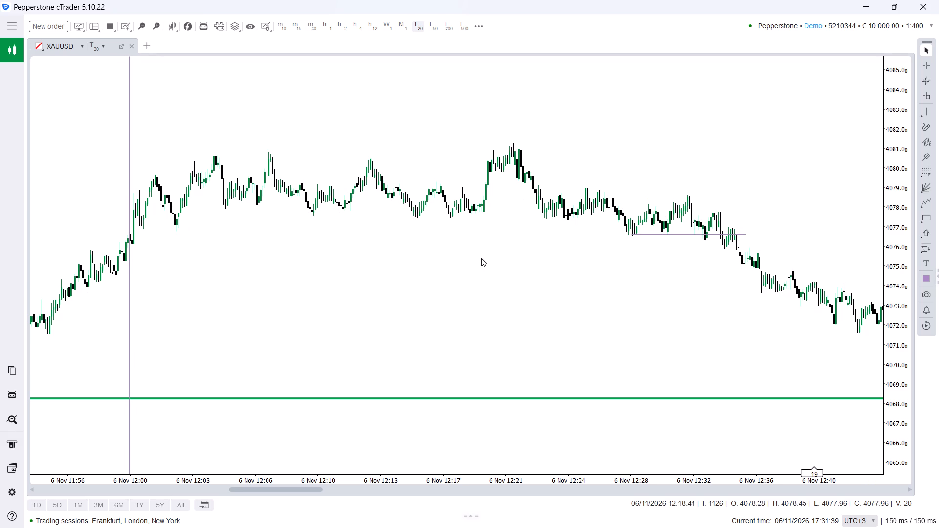
{"action": "left_click", "coordinate": [156, 24]}
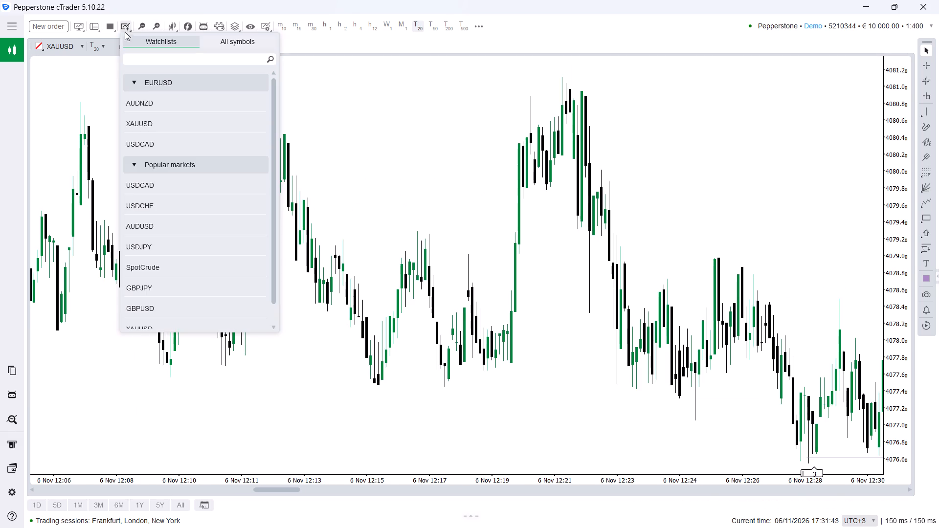
{"action": "left_click", "coordinate": [138, 28]}
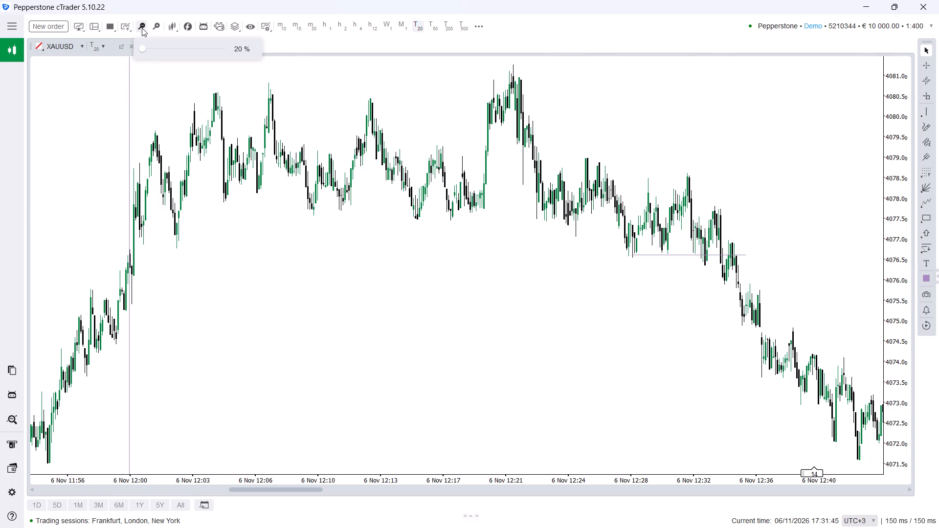
Examine the 20-tick candles between about 12:02 and 12:45 at 40% and 30% zoom, including the short horizontal level at 12:28.
{"action": "left_click", "coordinate": [153, 26]}
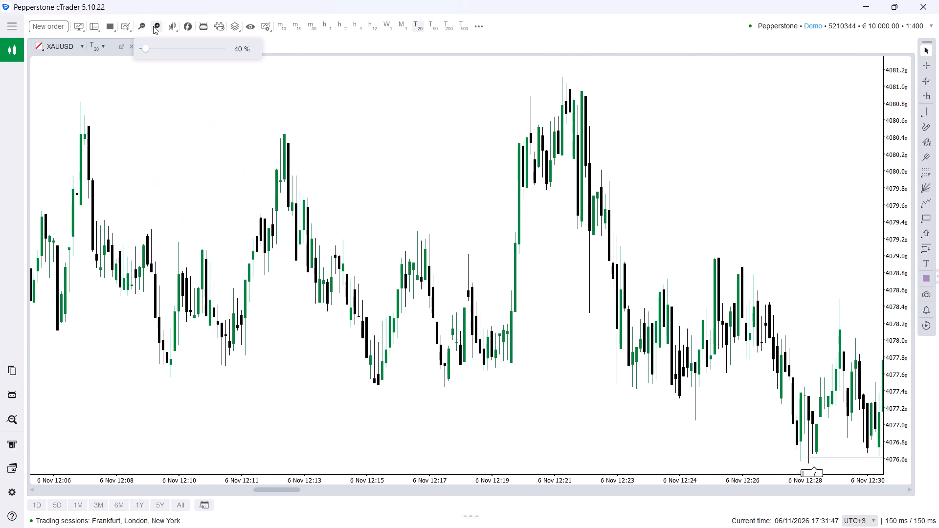
{"action": "left_click", "coordinate": [147, 50]}
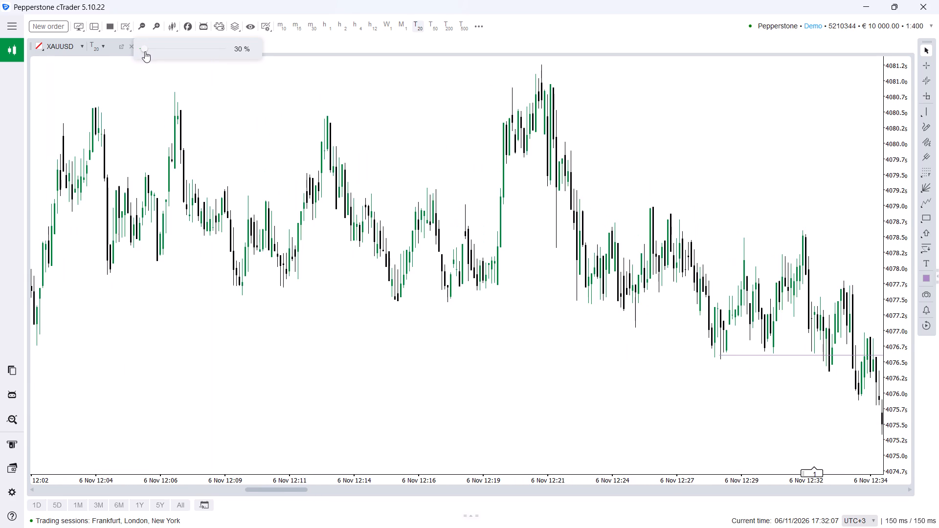
{"action": "left_click", "coordinate": [428, 328]}
{"action": "left_click_drag", "start_coordinate": [586, 330], "coordinate": [542, 325]}
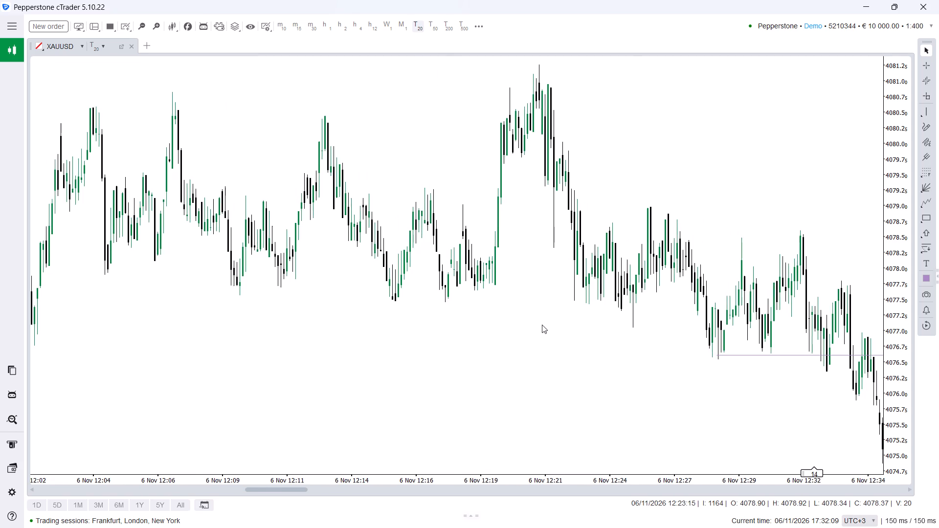
{"action": "left_click_drag", "start_coordinate": [542, 325], "coordinate": [284, 247]}
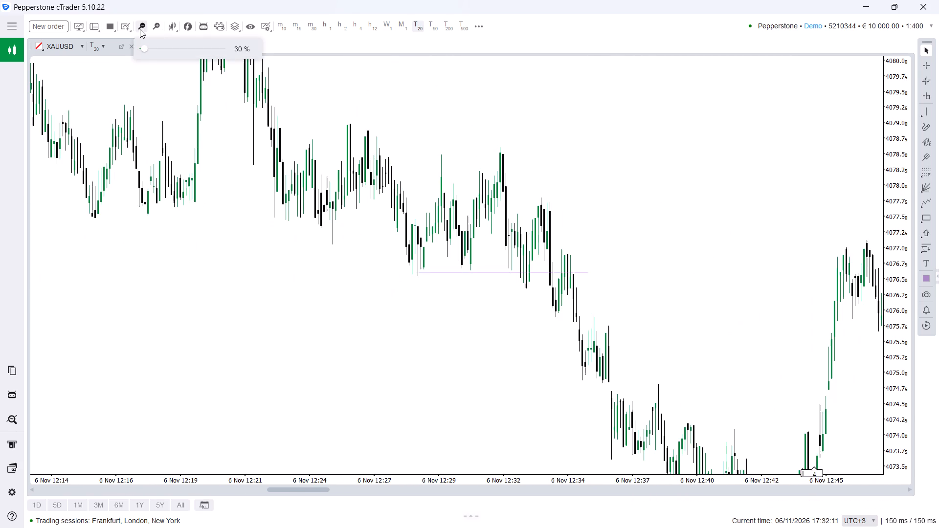
Compare the price swings from the 12:00 vertical line to the short horizontal level at 10% and 20% zoom.
{"action": "left_click", "coordinate": [139, 29]}
{"action": "left_click", "coordinate": [139, 29]}
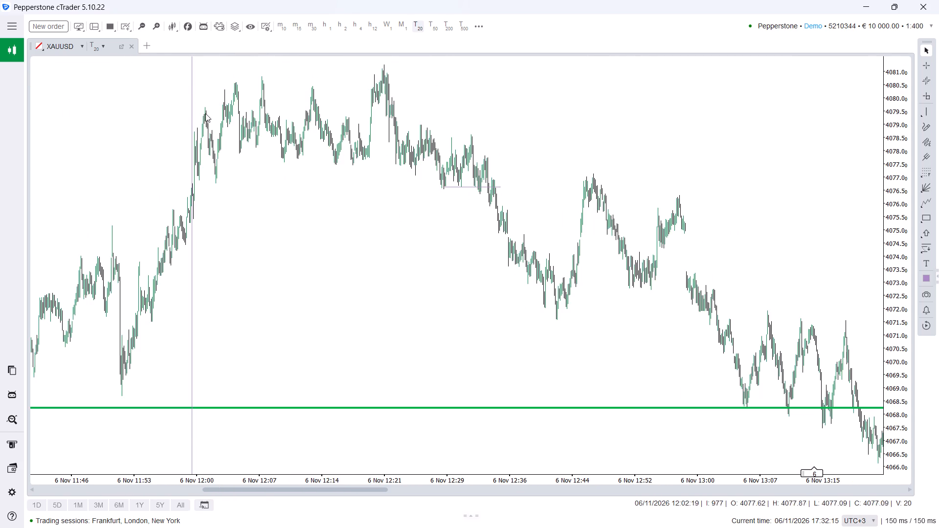
{"action": "left_click", "coordinate": [158, 30]}
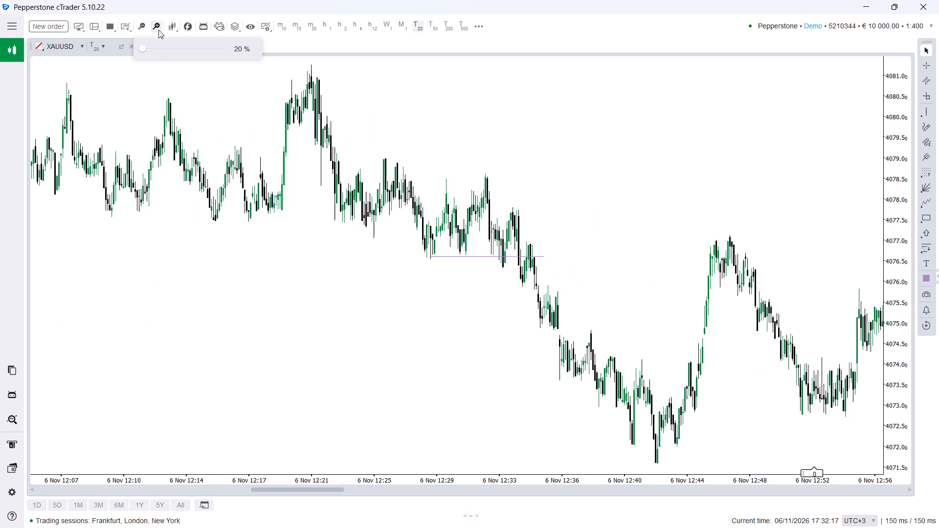
{"action": "left_click", "coordinate": [139, 24]}
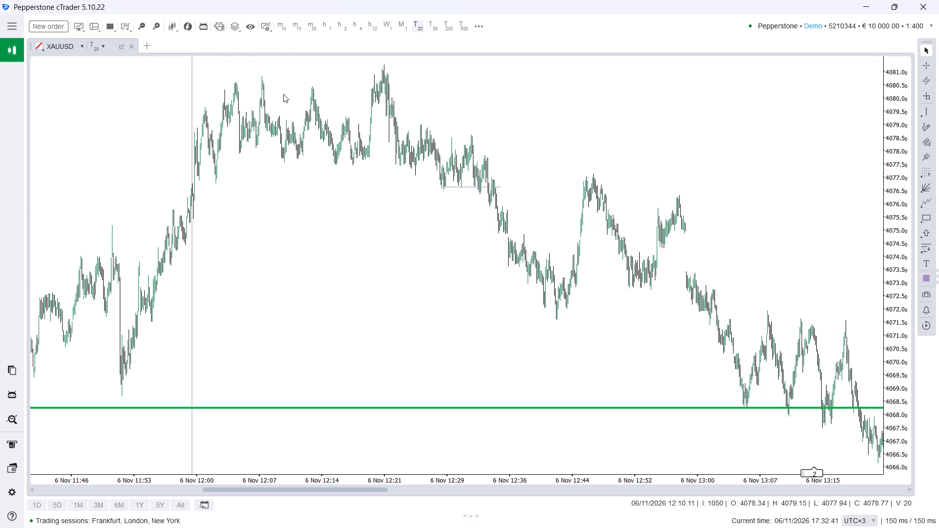
{"action": "left_click", "coordinate": [153, 26]}
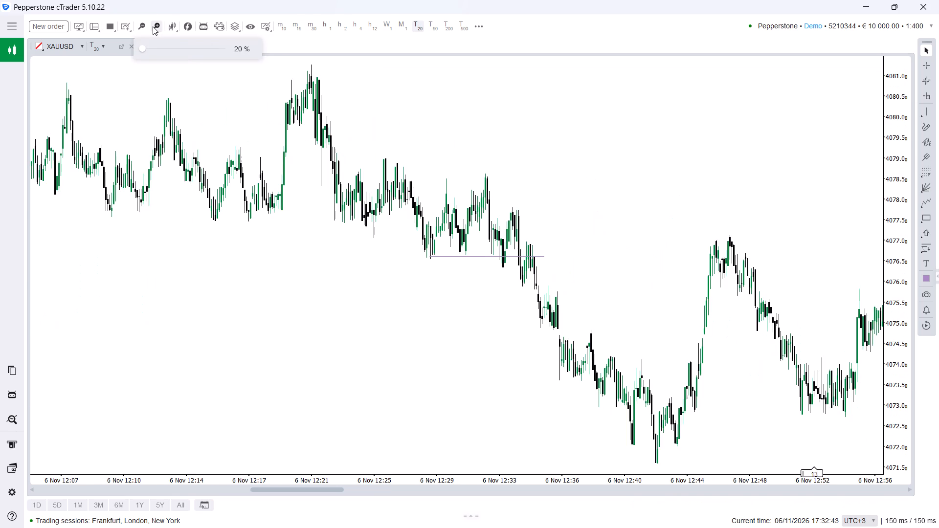
{"action": "left_click_drag", "start_coordinate": [438, 352], "coordinate": [358, 328]}
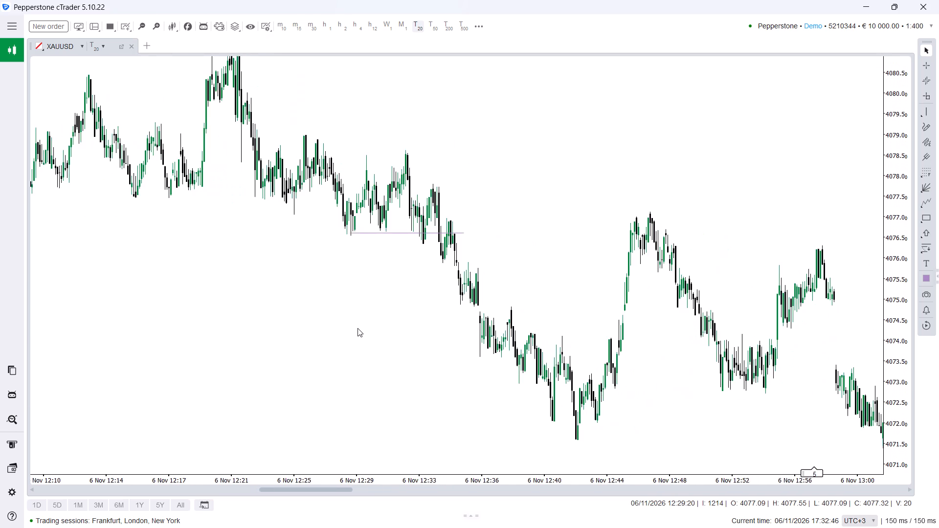
{"action": "left_click_drag", "start_coordinate": [358, 328], "coordinate": [552, 359]}
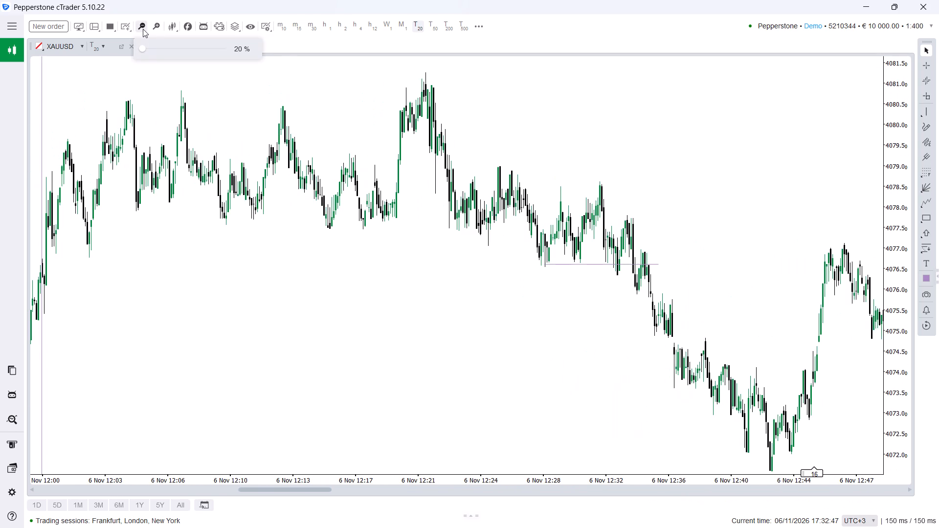
{"action": "left_click", "coordinate": [143, 29]}
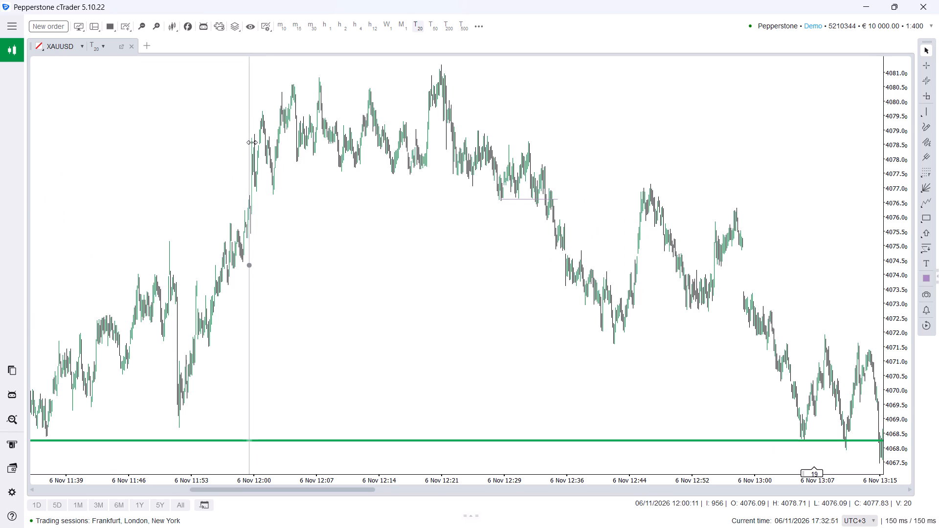
{"action": "left_click", "coordinate": [154, 32]}
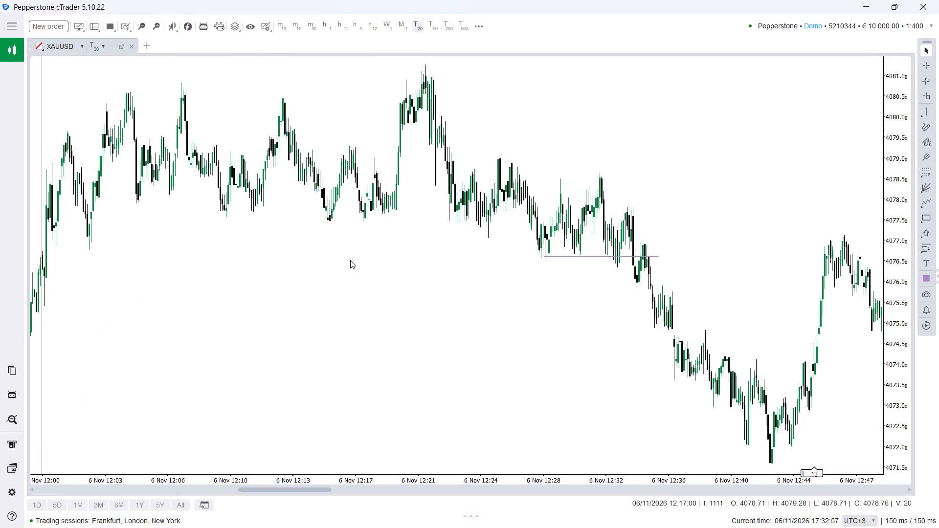
{"action": "left_click", "coordinate": [141, 29]}
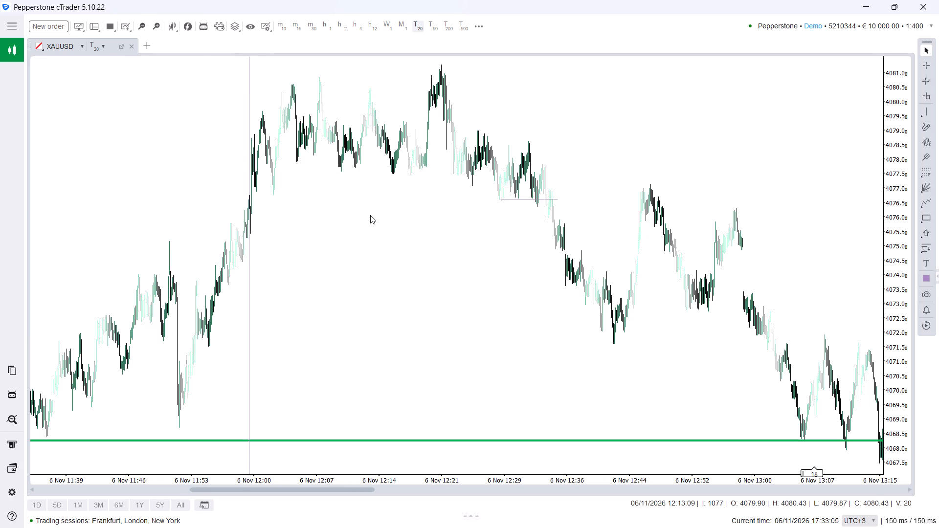
Review the rise into the 12:00 vertical line and follow price forward to about 12:40 at 20% zoom.
{"action": "left_click_drag", "start_coordinate": [370, 215], "coordinate": [616, 228]}
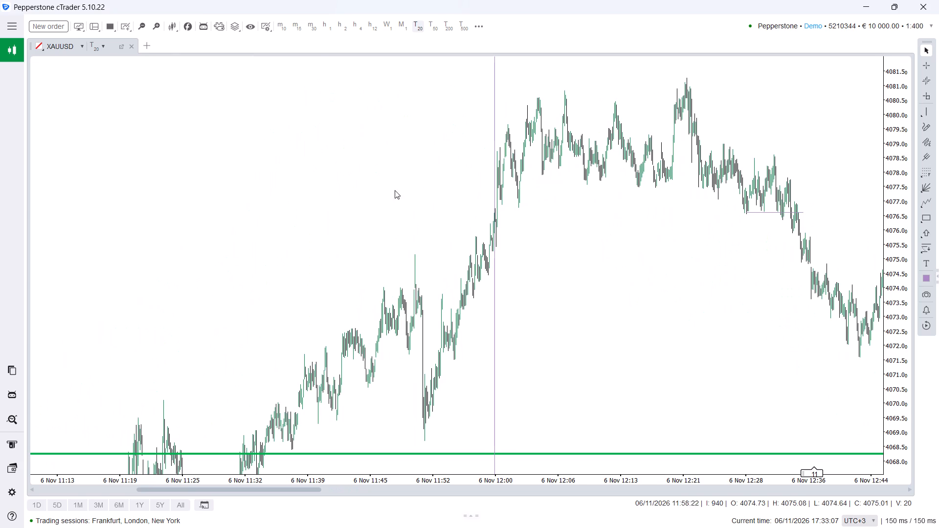
{"action": "left_click", "coordinate": [156, 28]}
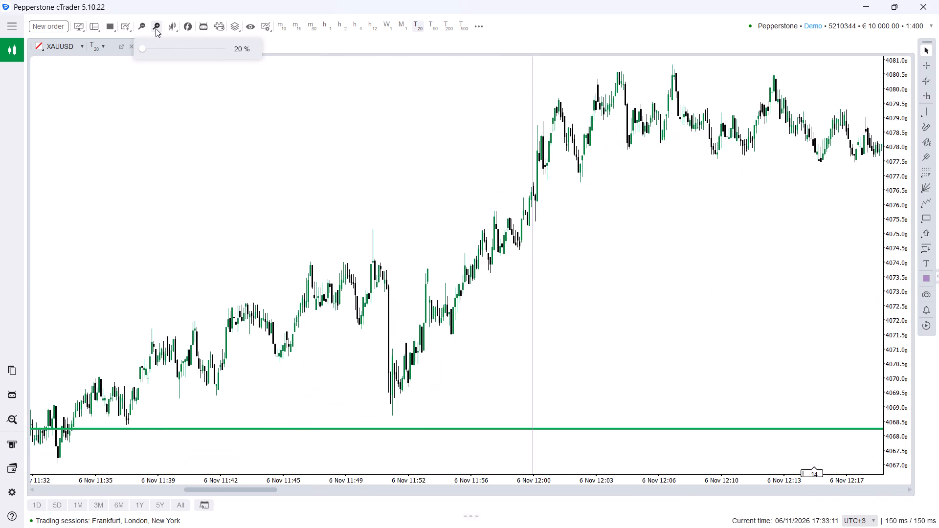
{"action": "left_click_drag", "start_coordinate": [673, 303], "coordinate": [480, 325]}
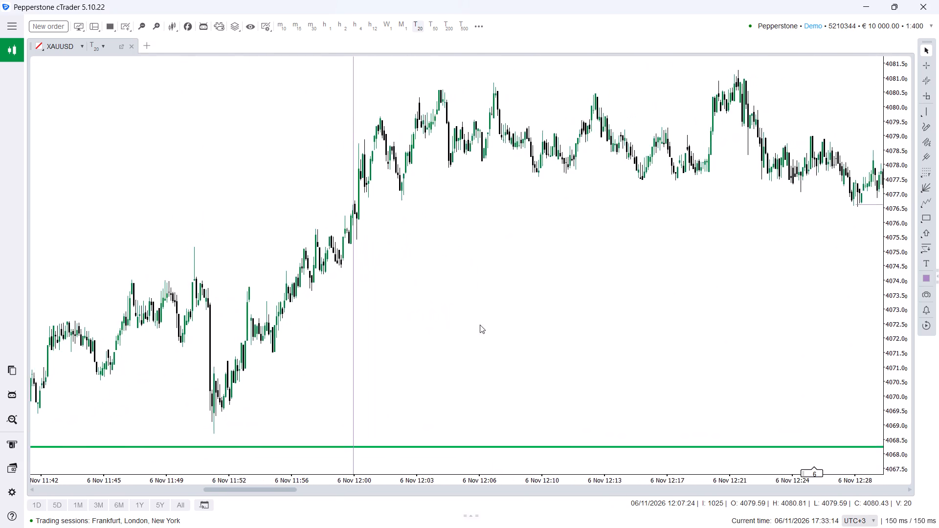
{"action": "left_click_drag", "start_coordinate": [480, 325], "coordinate": [313, 335]}
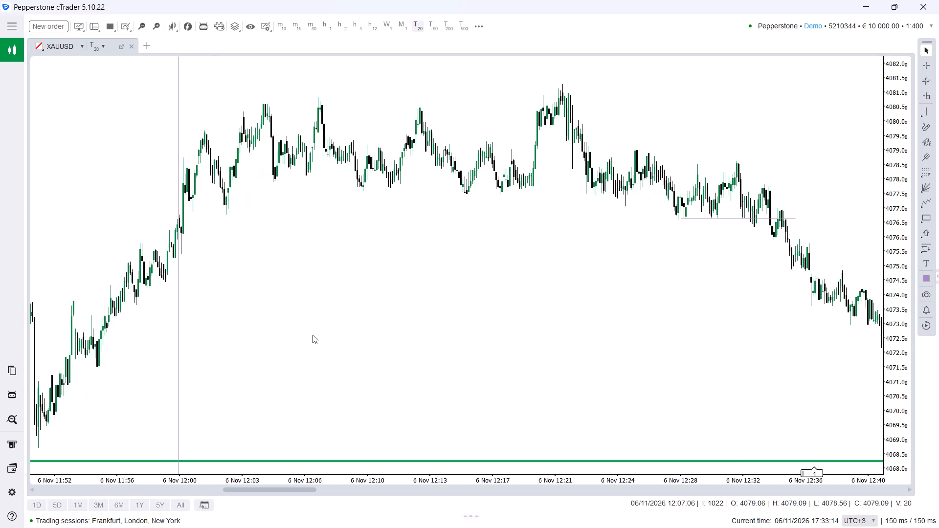
{"action": "left_click_drag", "start_coordinate": [313, 335], "coordinate": [279, 342]}
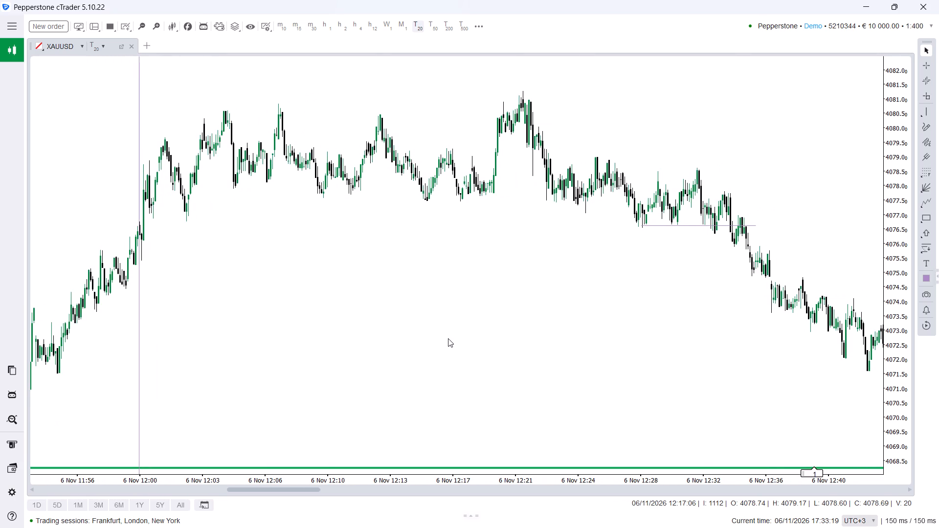
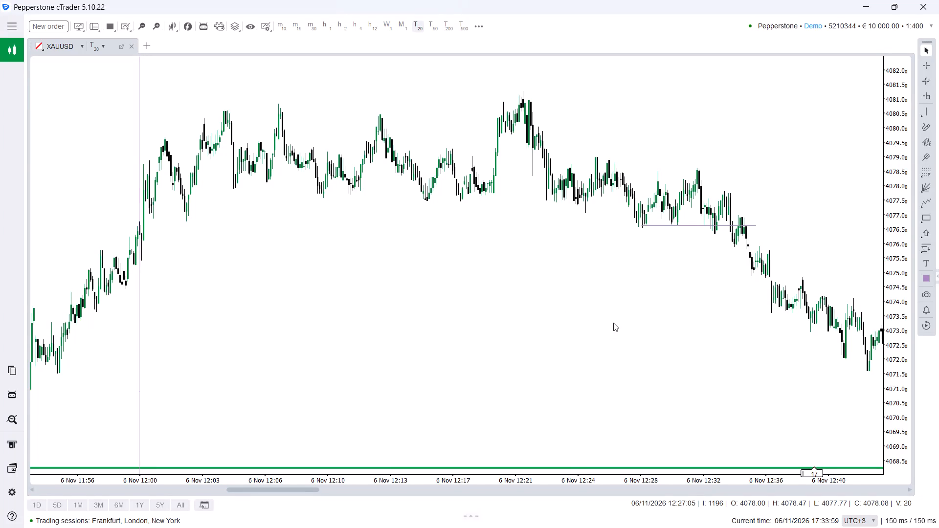
Place a text box below the candles and enlarge it to span about 12:10 to 12:26 between roughly 4074.8 and 4071.7.
{"action": "left_click_drag", "start_coordinate": [613, 323], "coordinate": [568, 323]}
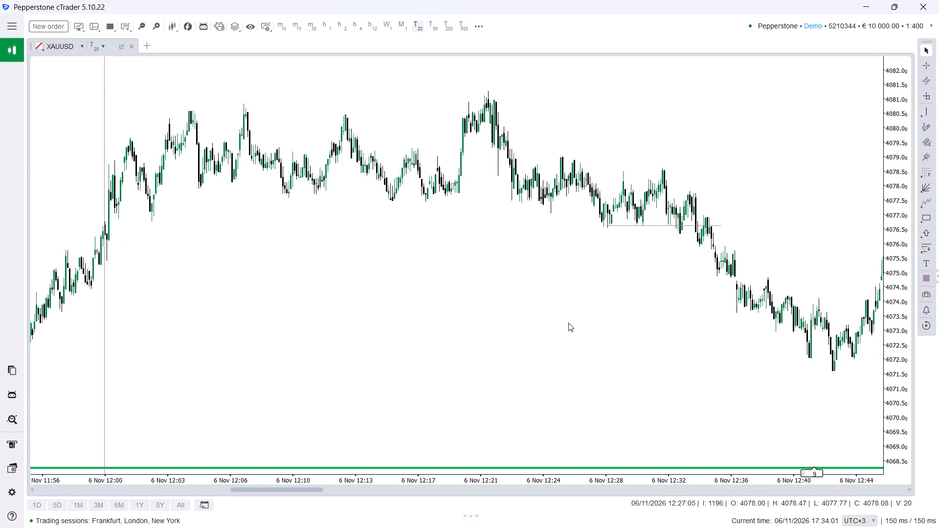
{"action": "left_click_drag", "start_coordinate": [568, 323], "coordinate": [566, 323]}
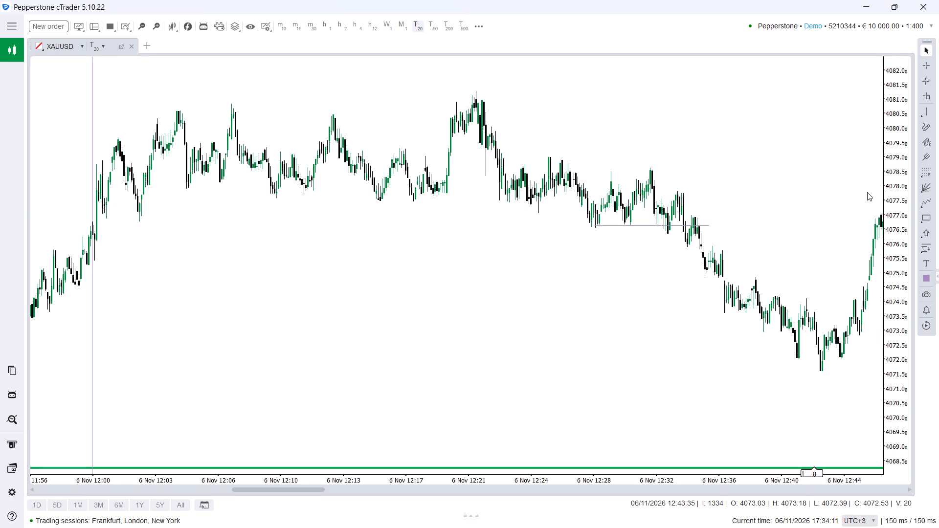
{"action": "left_click", "coordinate": [927, 260]}
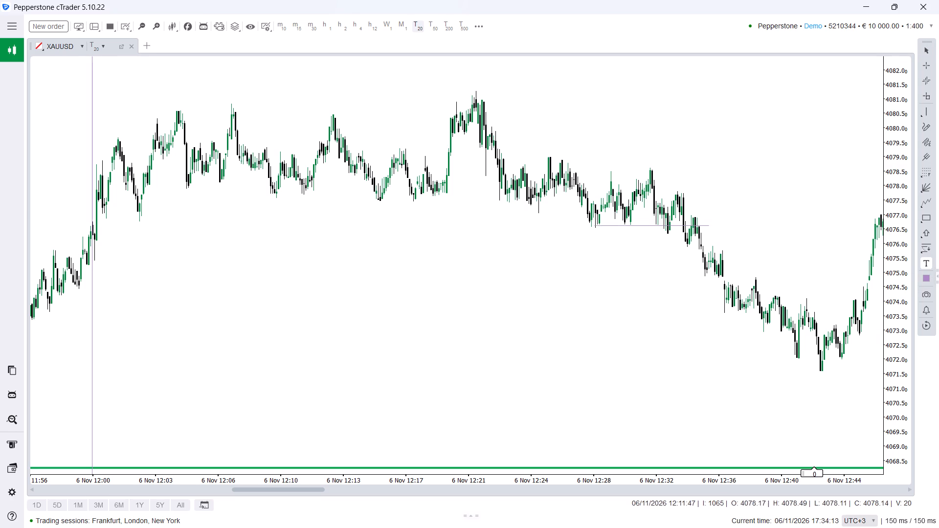
{"action": "left_click", "coordinate": [308, 278]}
{"action": "left_click_drag", "start_coordinate": [328, 286], "coordinate": [458, 347]}
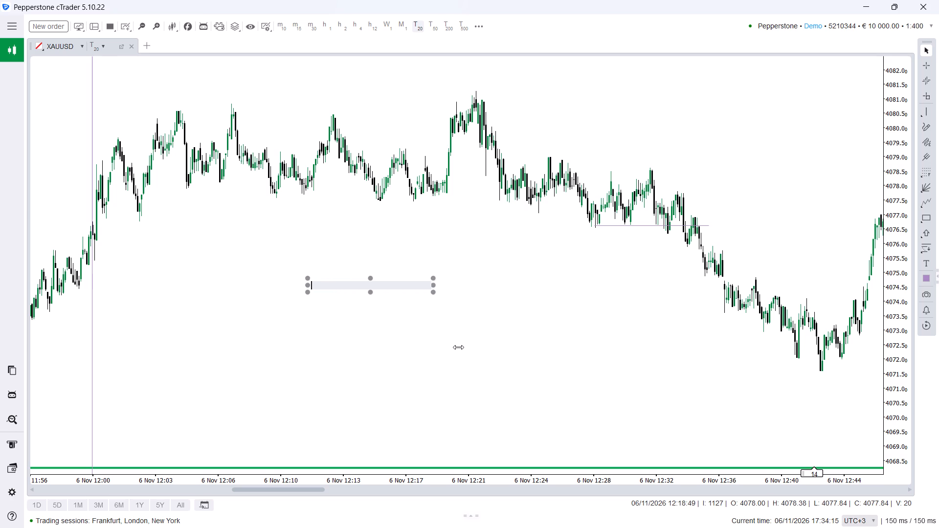
{"action": "left_click_drag", "start_coordinate": [458, 347], "coordinate": [565, 392]}
{"action": "left_click_drag", "start_coordinate": [440, 288], "coordinate": [449, 341]}
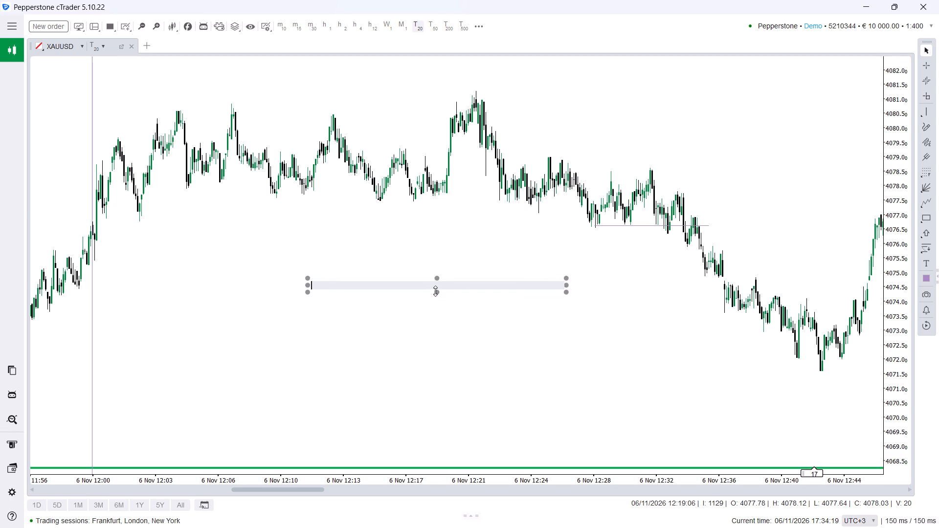
{"action": "left_click", "coordinate": [435, 291]}
{"action": "left_click_drag", "start_coordinate": [435, 291], "coordinate": [460, 366]}
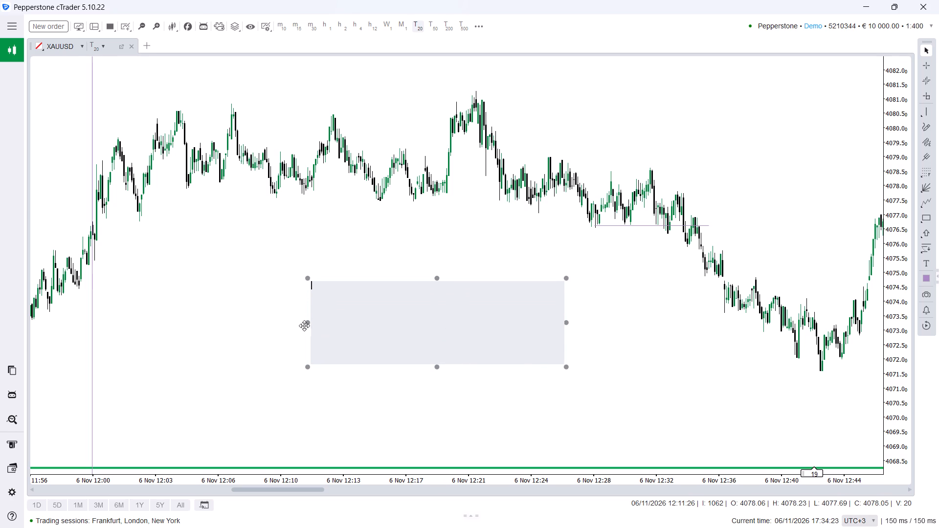
{"action": "left_click_drag", "start_coordinate": [311, 322], "coordinate": [278, 321]}
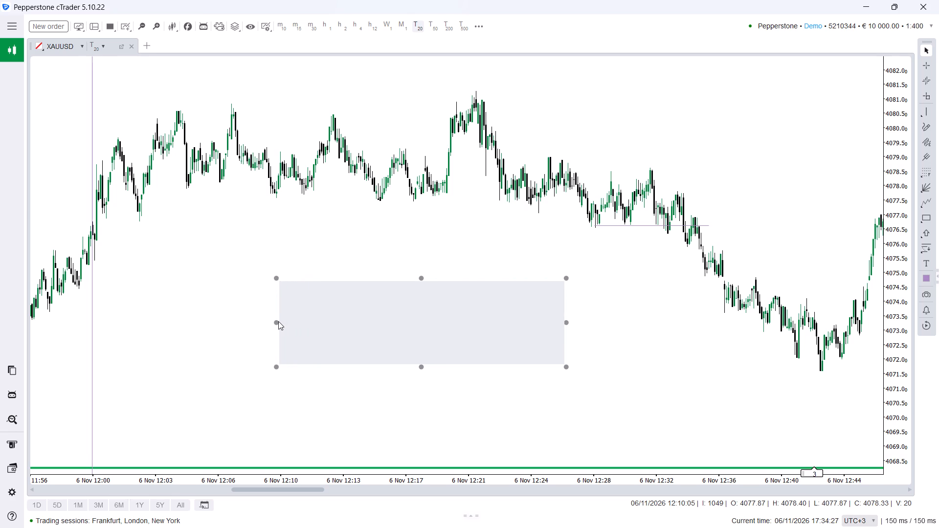
Enter "sells. record 1 (execution 1)" as the first line of the text box.
{"action": "left_click", "coordinate": [327, 320]}
{"action": "type", "text": "sells"}
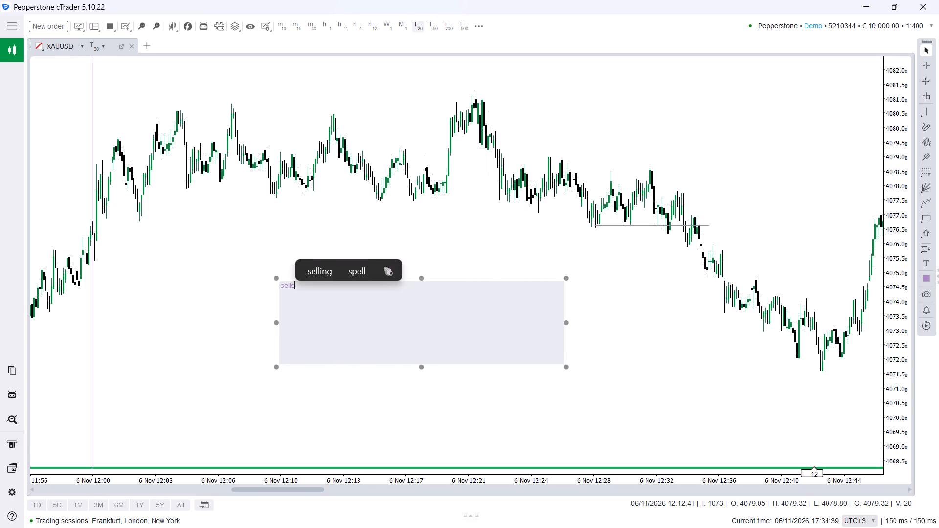
{"action": "type", "text": ". re"}
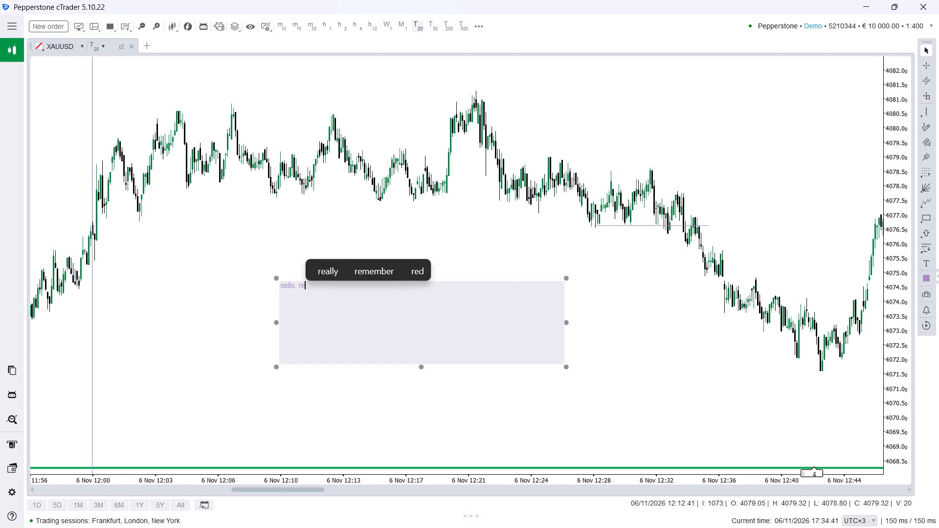
{"action": "type", "text": "cord"}
{"action": "key", "text": "space"}
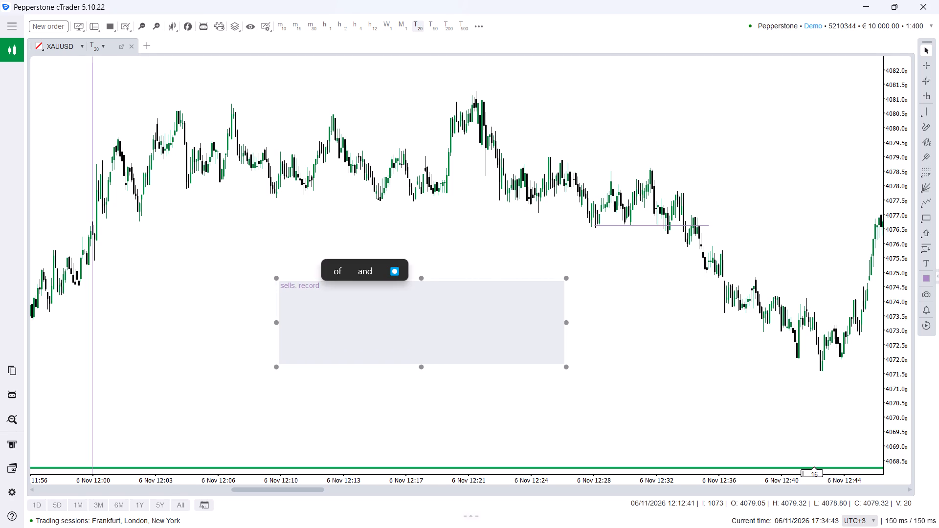
{"action": "type", "text": "1"}
{"action": "key", "text": "space"}
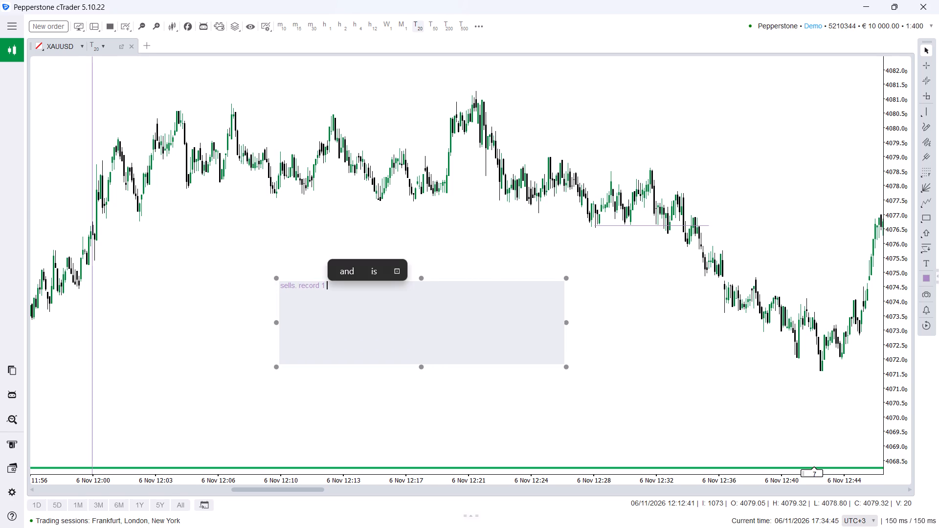
{"action": "key", "text": "shift+parenleft"}
{"action": "type", "text": "execution 1"}
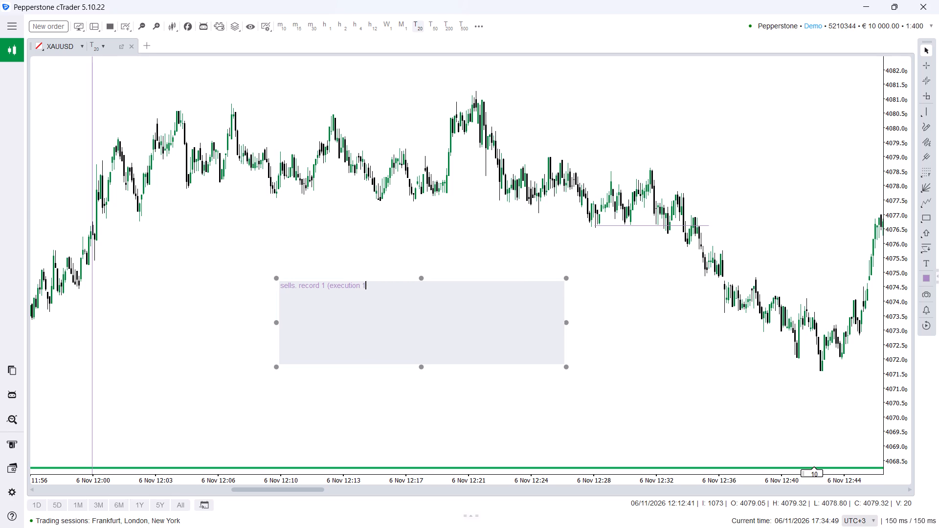
{"action": "key", "text": "shift+parenright"}
{"action": "key", "text": "shift+Return"}
Add the second line "from a key point m 15,, first price failed to break struture when it returned".
{"action": "key", "text": "f"}
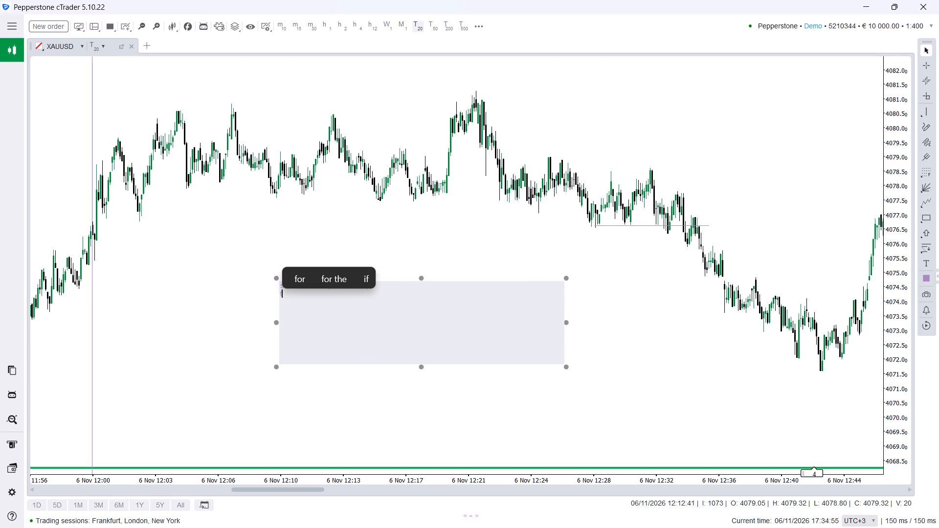
{"action": "key", "text": "BackSpace"}
{"action": "type", "text": "from a key point m 15"}
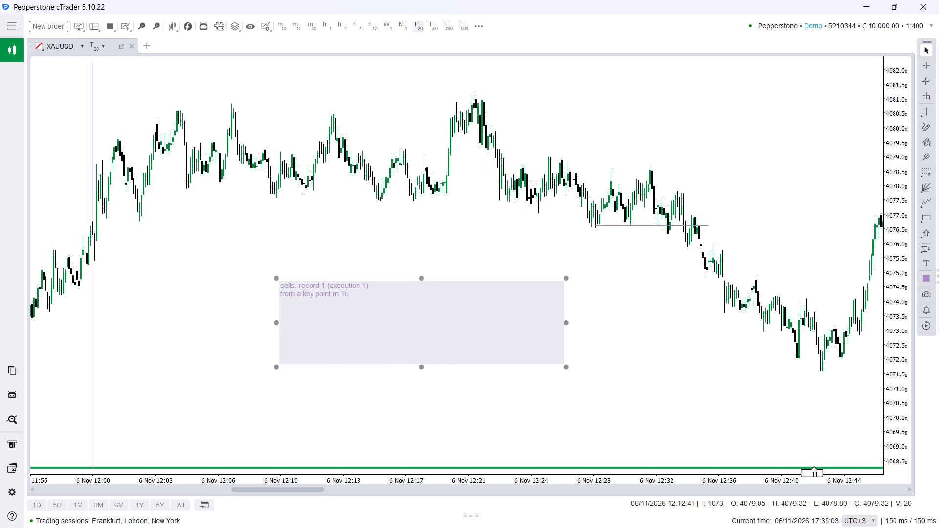
{"action": "type", "text": ",, first price faild"}
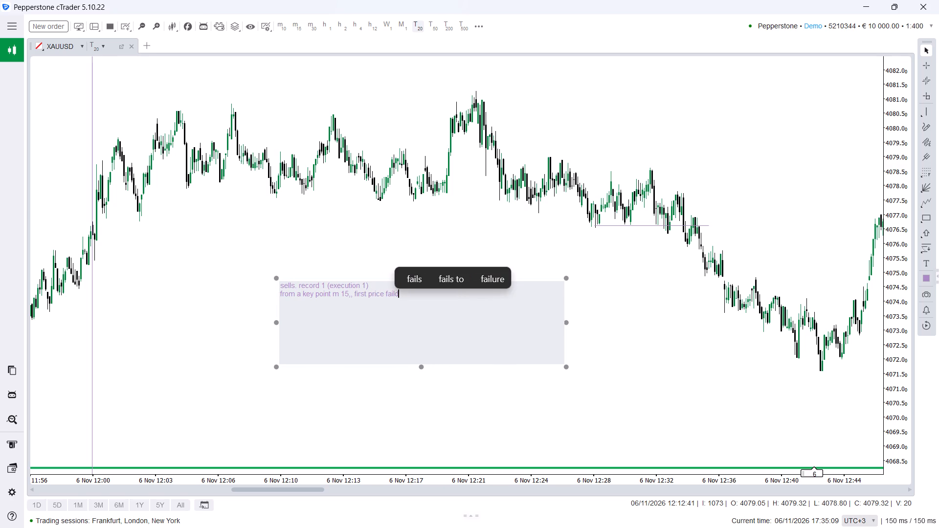
{"action": "key", "text": "BackSpace"}
{"action": "type", "text": "ed to"}
{"action": "key", "text": "space"}
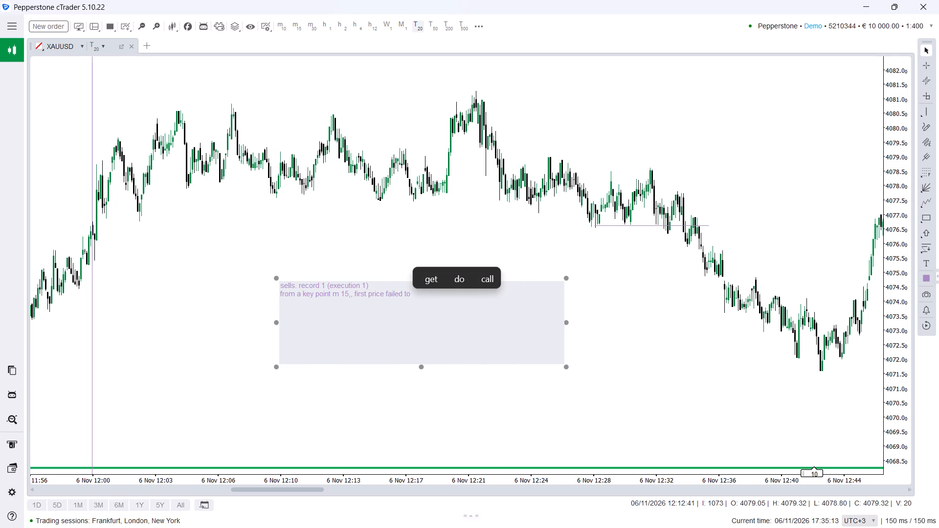
{"action": "type", "text": "break str"}
{"action": "type", "text": "uture when"}
{"action": "key", "text": "space"}
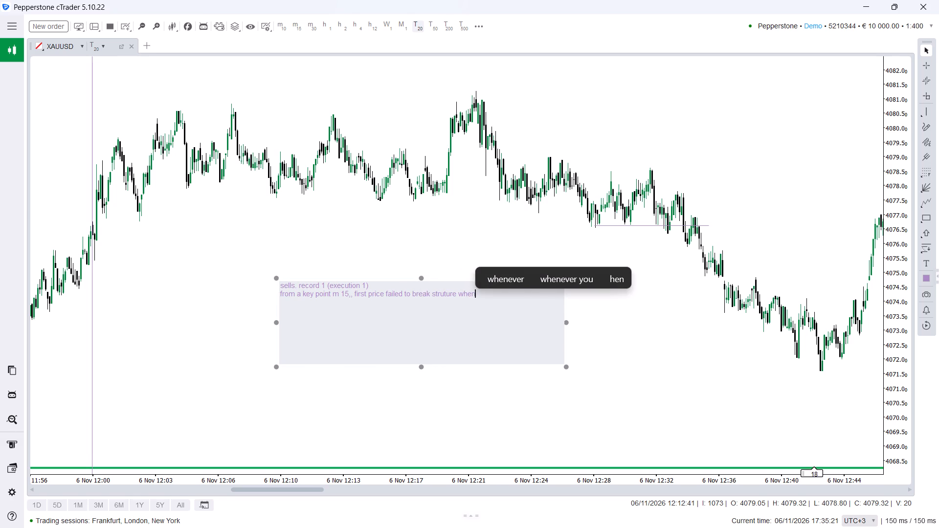
{"action": "type", "text": "i"}
{"action": "key", "text": "space"}
{"action": "key", "text": "BackSpace"}
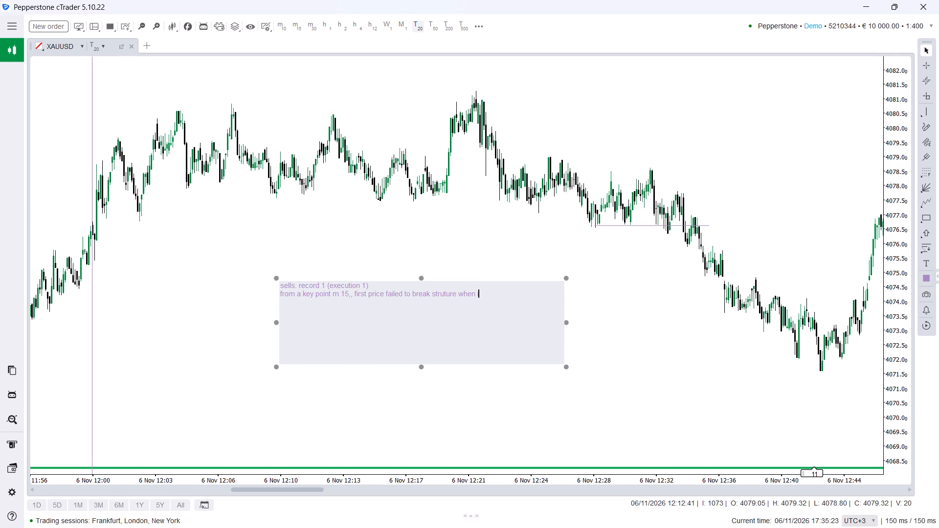
{"action": "type", "text": "t returned"}
{"action": "key", "text": "space"}
{"action": "key", "text": "shift+Return"}
Add the third line "to buy poinst , later price closed below with a swing indicating the".
{"action": "type", "text": "to"}
{"action": "key", "text": "space"}
{"action": "type", "text": "sell"}
{"action": "key", "text": "space"}
{"action": "key", "text": "BackSpace"}
{"action": "key", "text": "BackSpace"}
{"action": "key", "text": "BackSpace"}
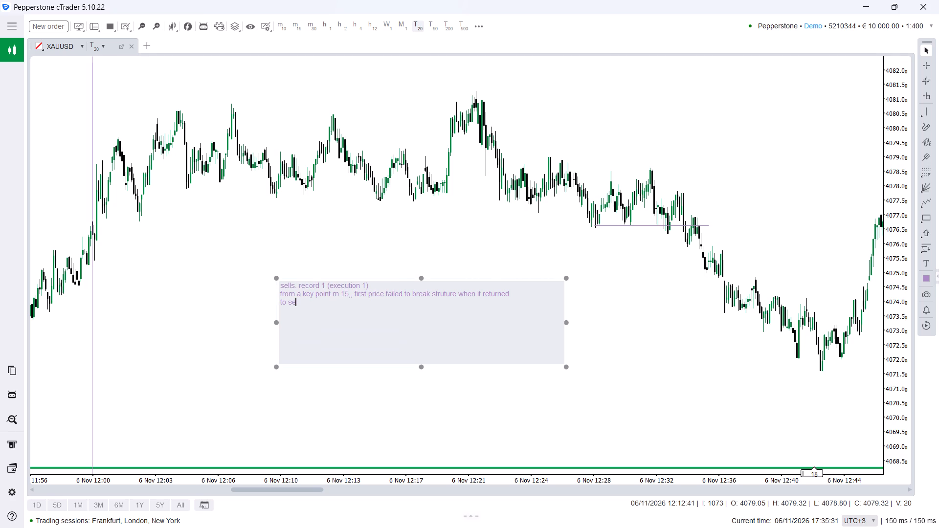
{"action": "key", "text": "BackSpace"}
{"action": "key", "text": "BackSpace"}
{"action": "key", "text": "space"}
{"action": "type", "text": "buy"}
{"action": "key", "text": "space"}
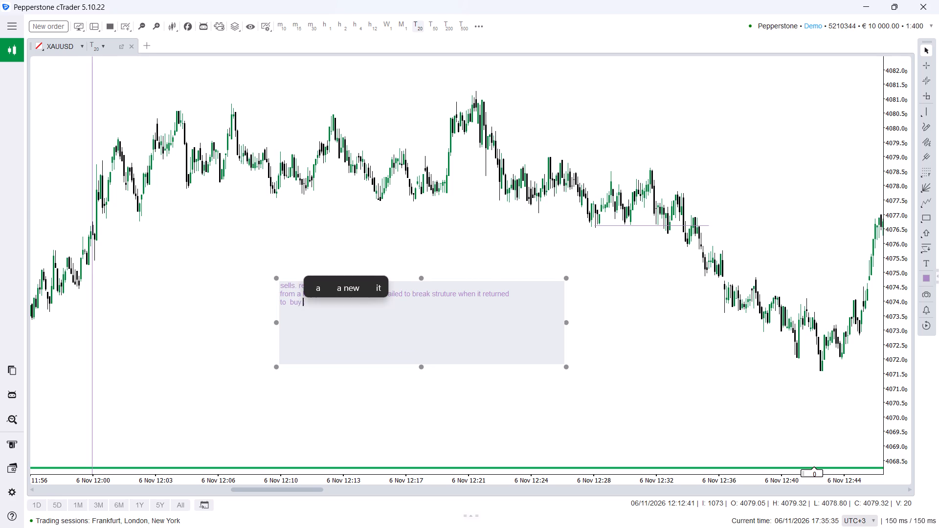
{"action": "type", "text": "poinst , later pri"}
{"action": "key", "text": "c"}
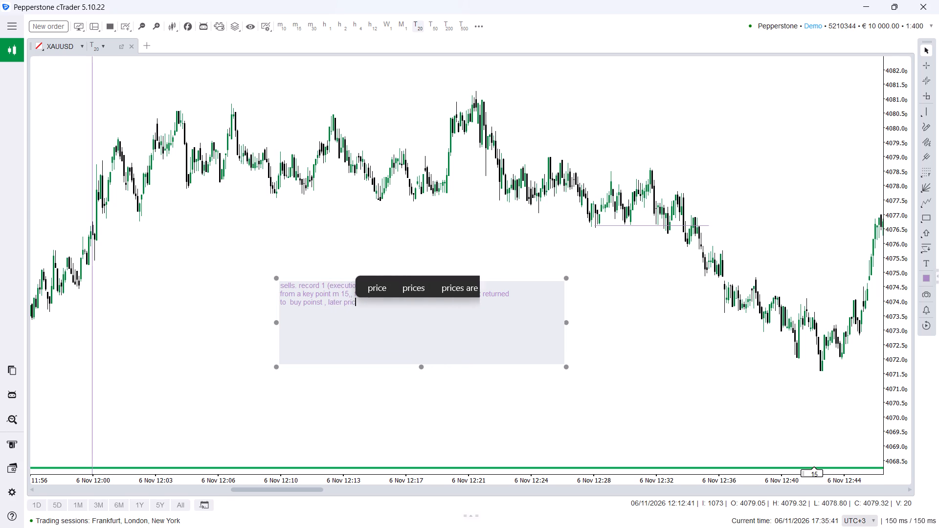
{"action": "key", "text": "c"}
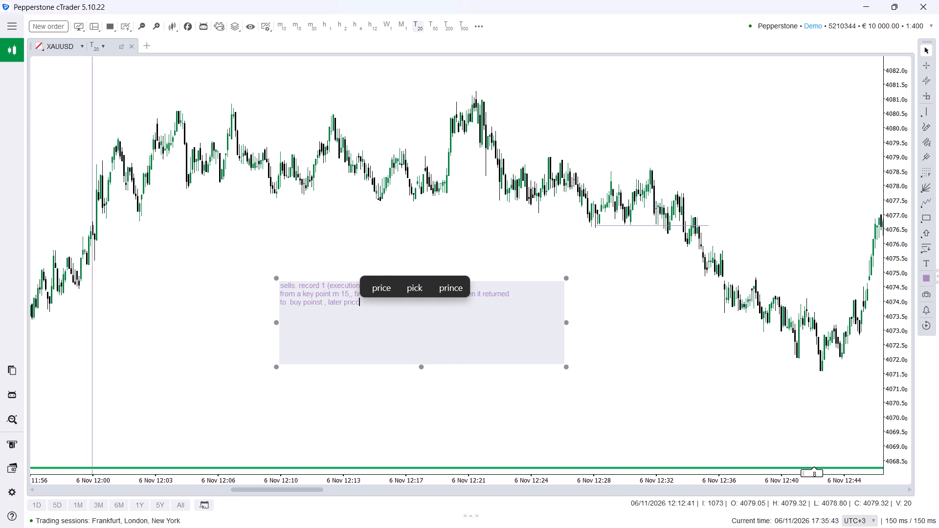
{"action": "key", "text": "BackSpace"}
{"action": "type", "text": "e closed below"}
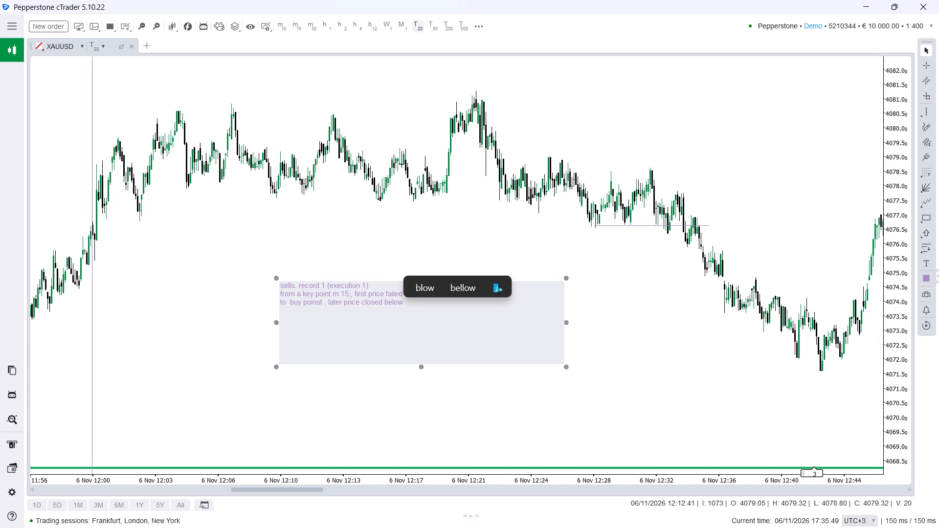
{"action": "key", "text": "space"}
{"action": "type", "text": "wit"}
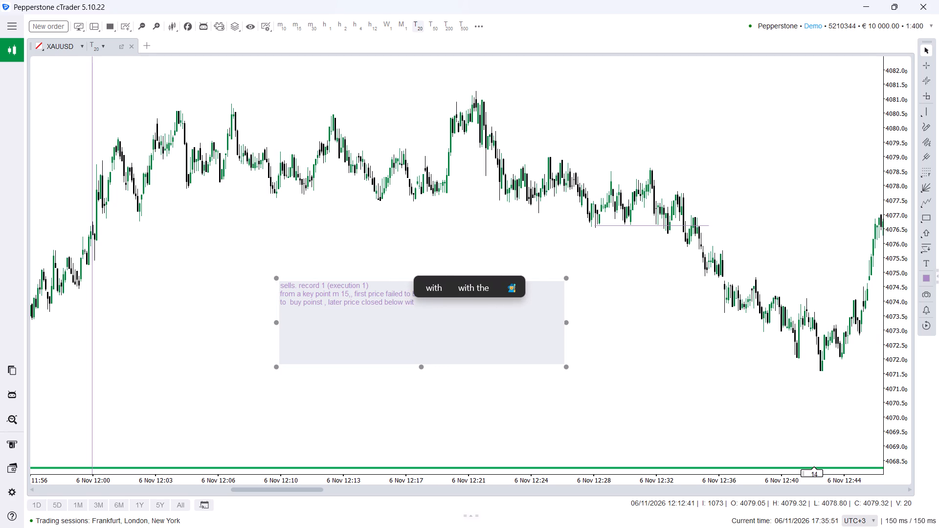
{"action": "type", "text": "h a swin"}
{"action": "type", "text": "g indicating the"}
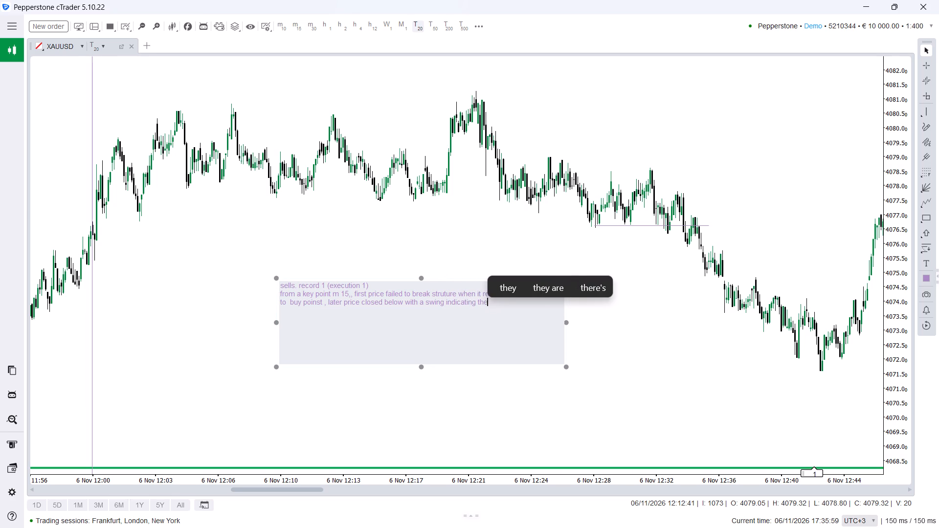
{"action": "key", "text": "shift+Return"}
Add the fourth line "end of biuys , showing the begginging of sells".
{"action": "type", "text": "end of"}
{"action": "key", "text": "space"}
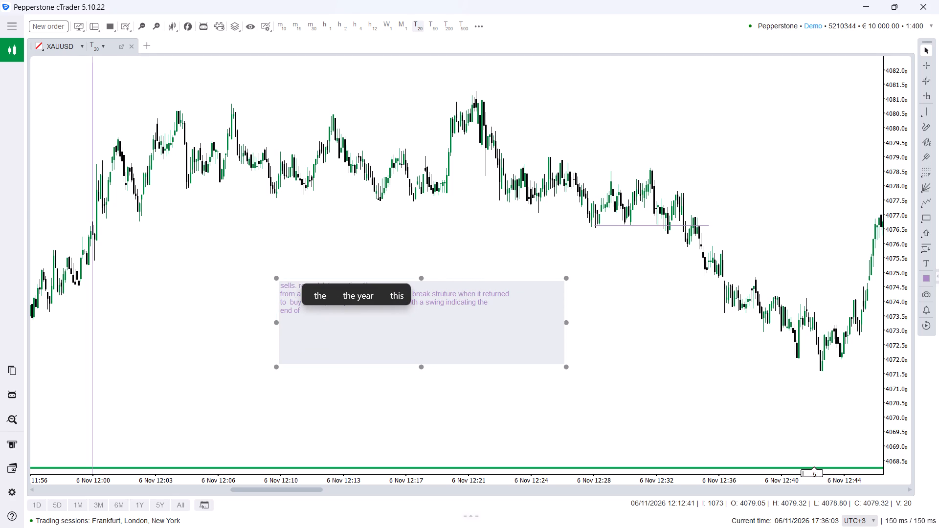
{"action": "key", "text": "b"}
{"action": "key", "text": "b"}
{"action": "key", "text": "BackSpace"}
{"action": "key", "text": "i"}
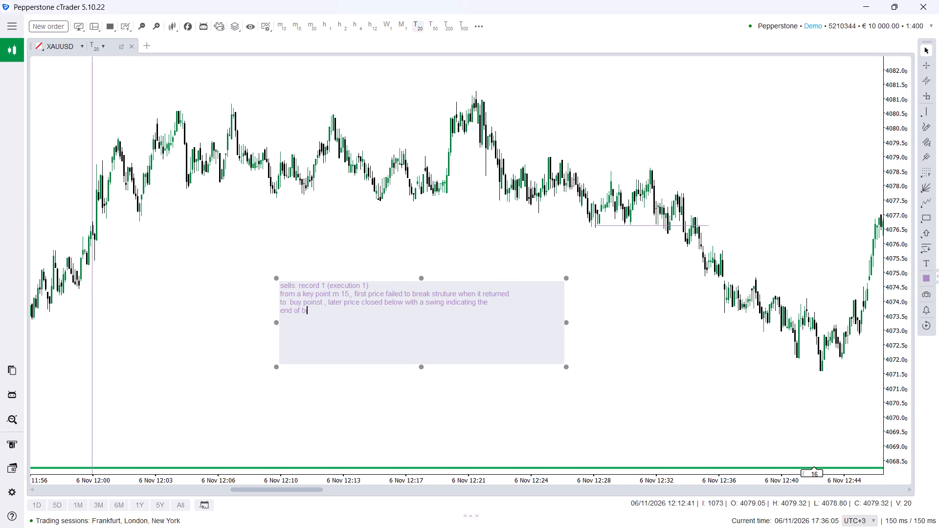
{"action": "type", "text": "uys"}
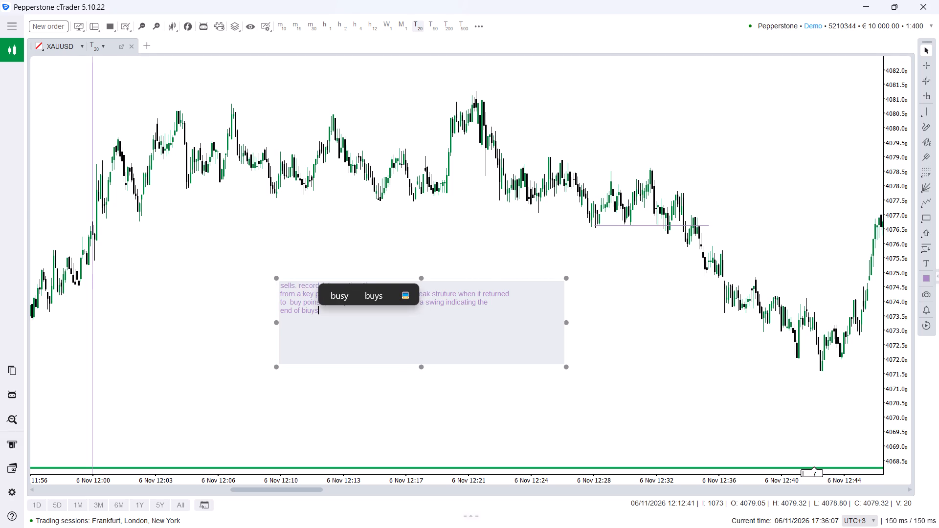
{"action": "key", "text": "BackSpace"}
{"action": "key", "text": "BackSpace"}
{"action": "key", "text": "BackSpace"}
{"action": "type", "text": "uys , showing the begg"}
{"action": "type", "text": "inging of"}
{"action": "key", "text": "space"}
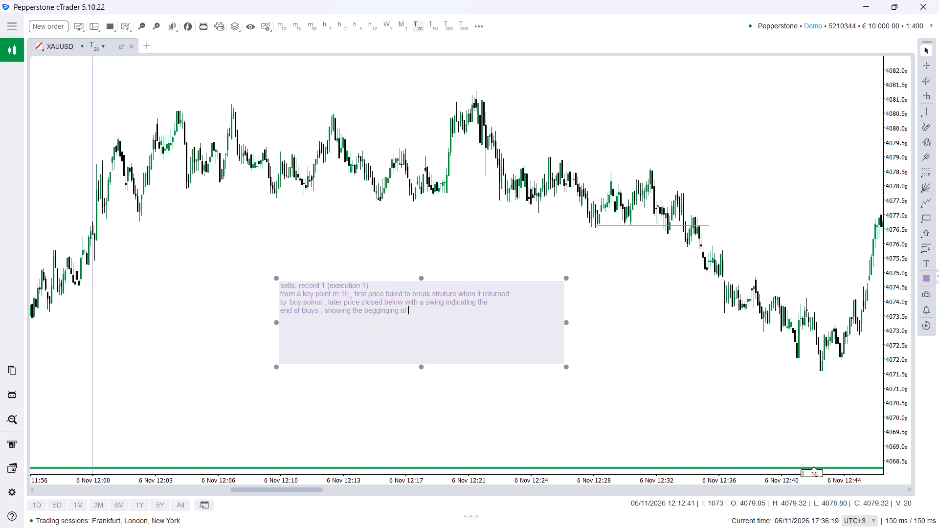
{"action": "type", "text": "sells"}
Select all the text in the note.
{"action": "key", "text": "ctrl+a"}
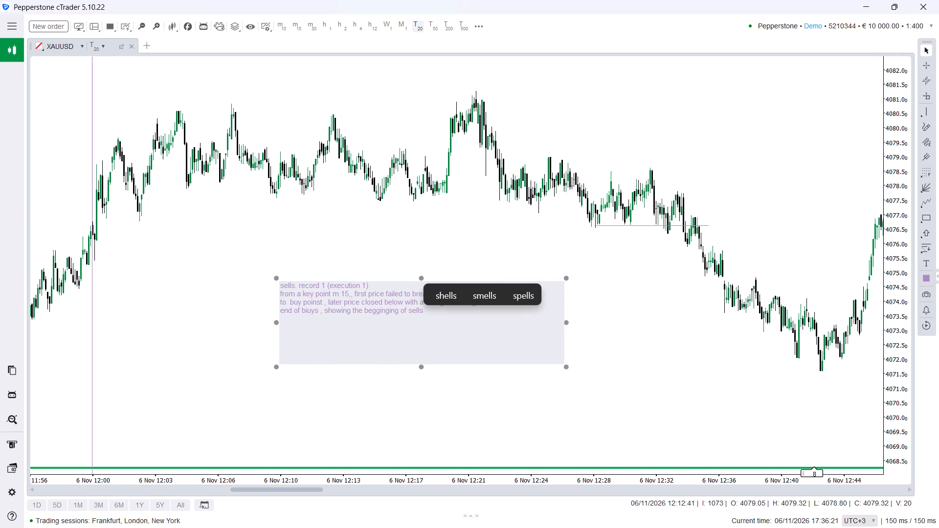
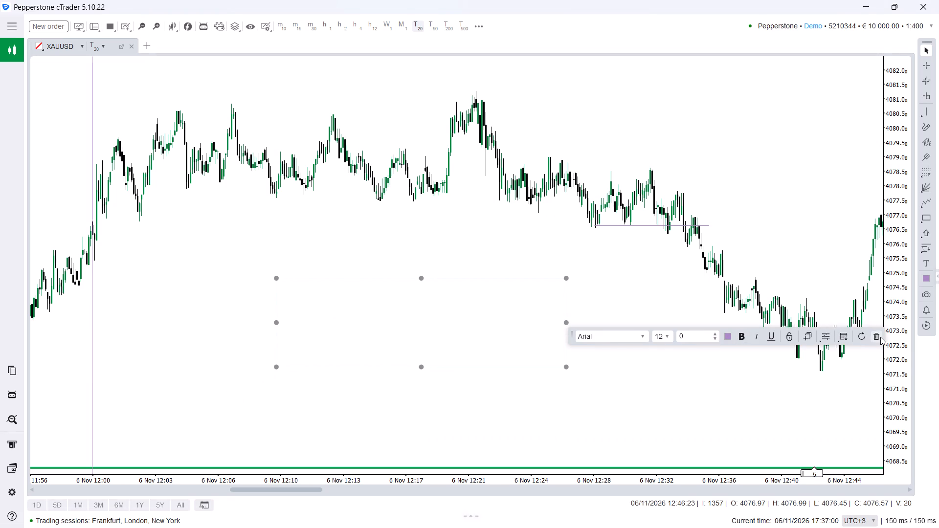
Capture a shareable chartshot of the whole XAUUSD 20-tick chart area.
{"action": "left_click", "coordinate": [927, 297]}
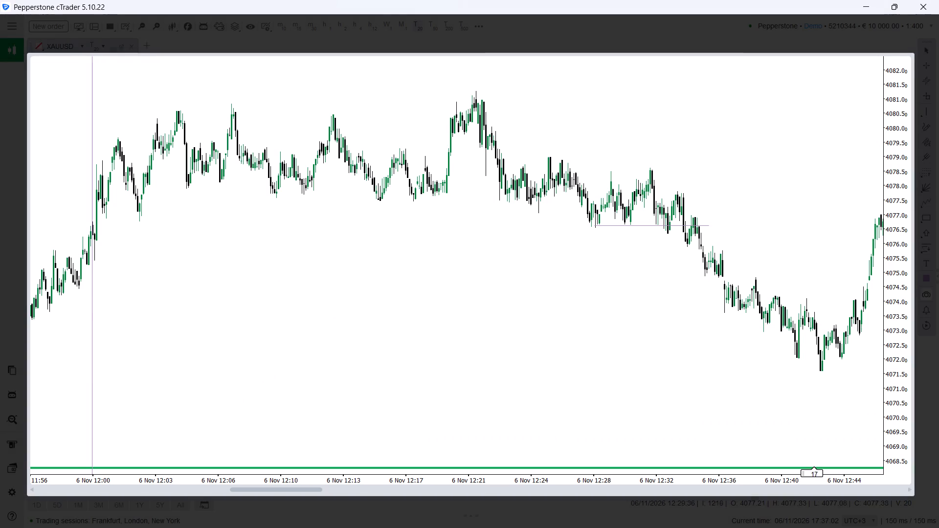
{"action": "left_click", "coordinate": [539, 306]}
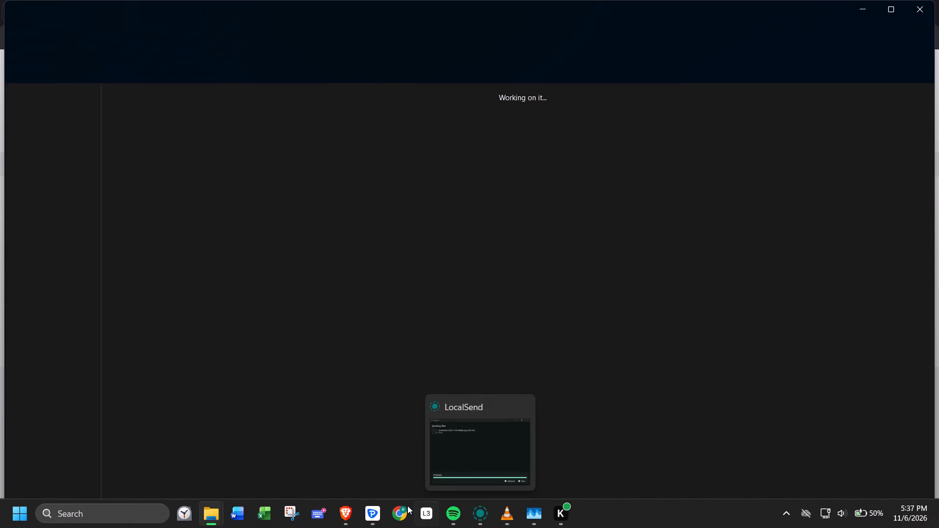
Switch to the Brave browser and copy the chartshot's Image link from the links to share.
{"action": "left_click", "coordinate": [346, 515]}
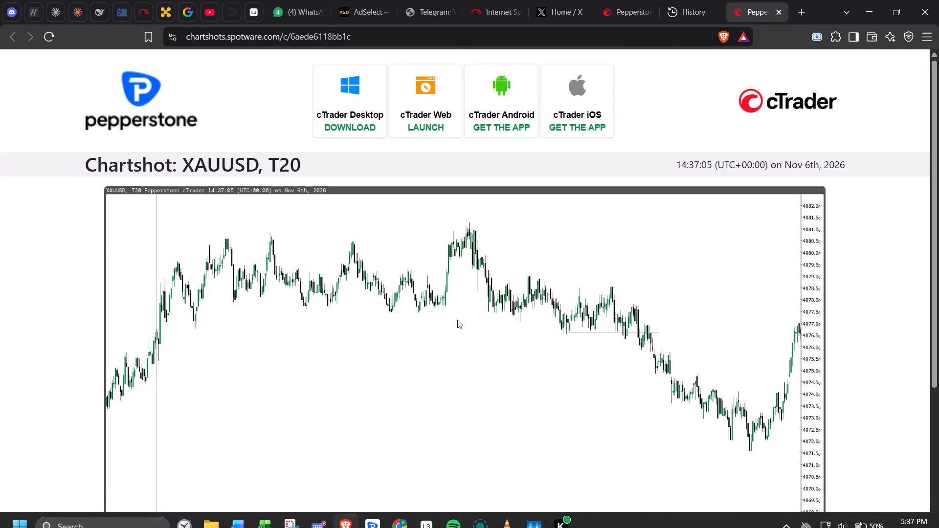
{"action": "scroll", "coordinate": [457, 320], "scroll_direction": "down", "scroll_amount": 3}
{"action": "left_click", "coordinate": [247, 421]}
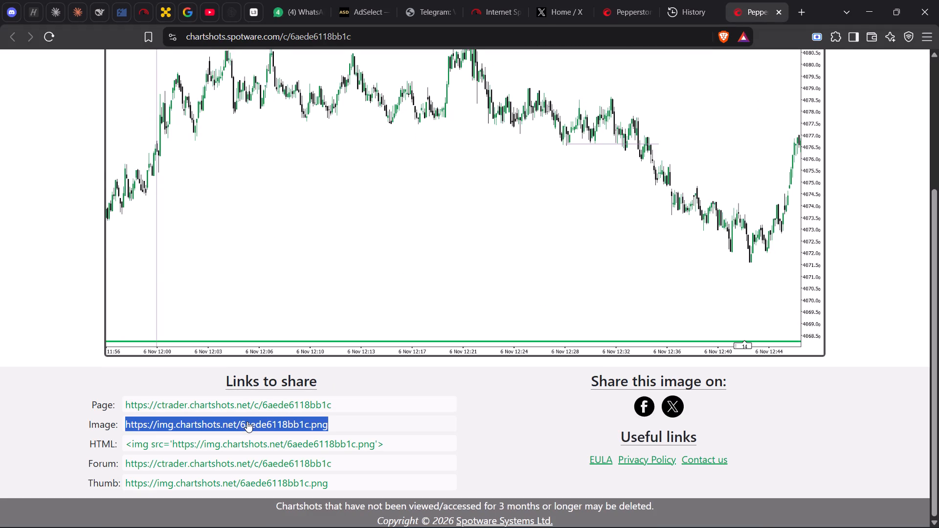
{"action": "right_click", "coordinate": [247, 421]}
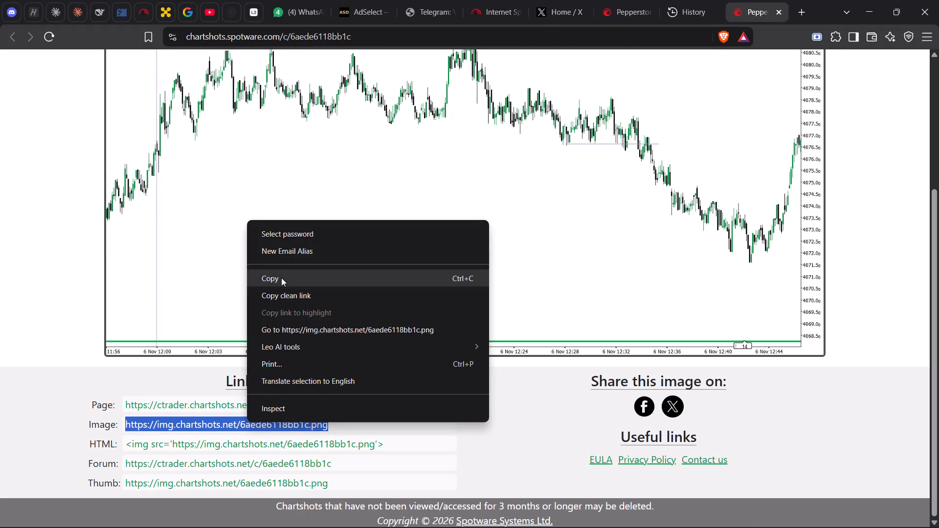
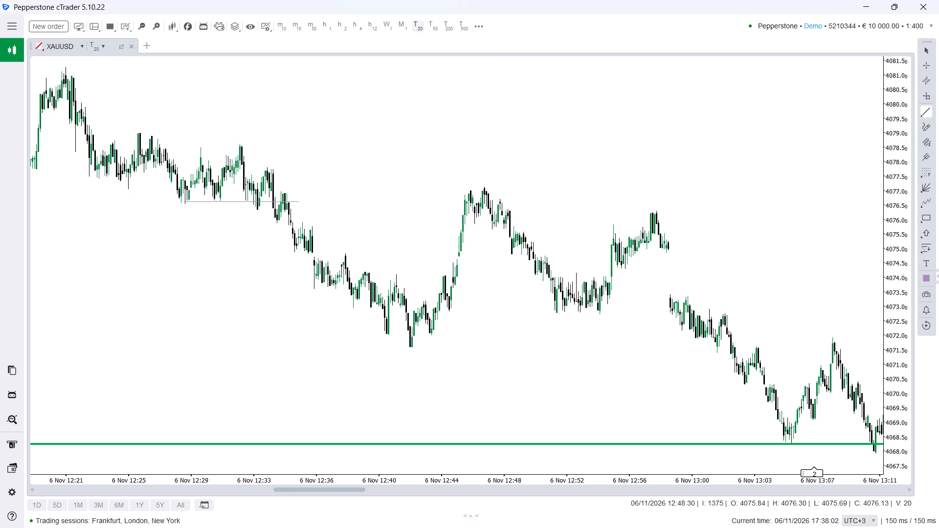
Draw a short horizontal trend line at about 4075.85 beneath the swing highs before 12:48, extending it to 12:49.
{"action": "left_click_drag", "start_coordinate": [475, 224], "coordinate": [502, 225]}
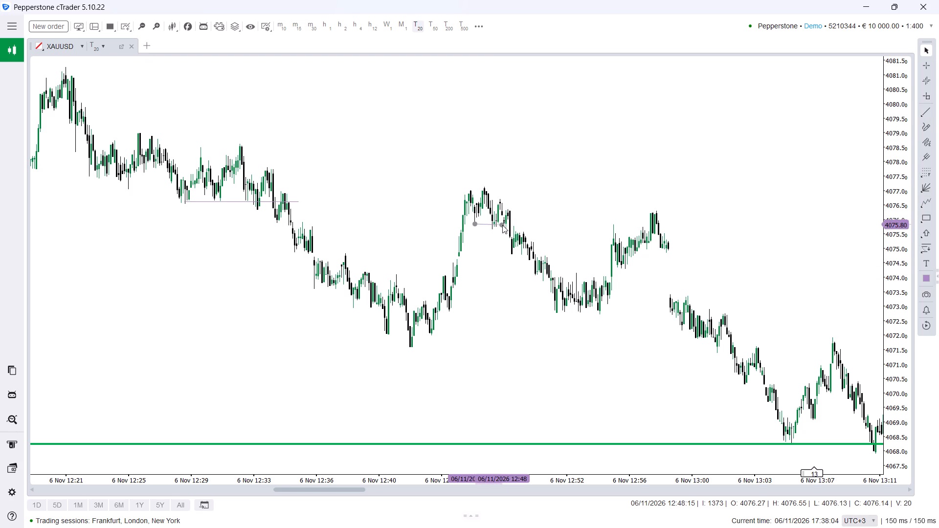
{"action": "left_click_drag", "start_coordinate": [502, 225], "coordinate": [524, 223]}
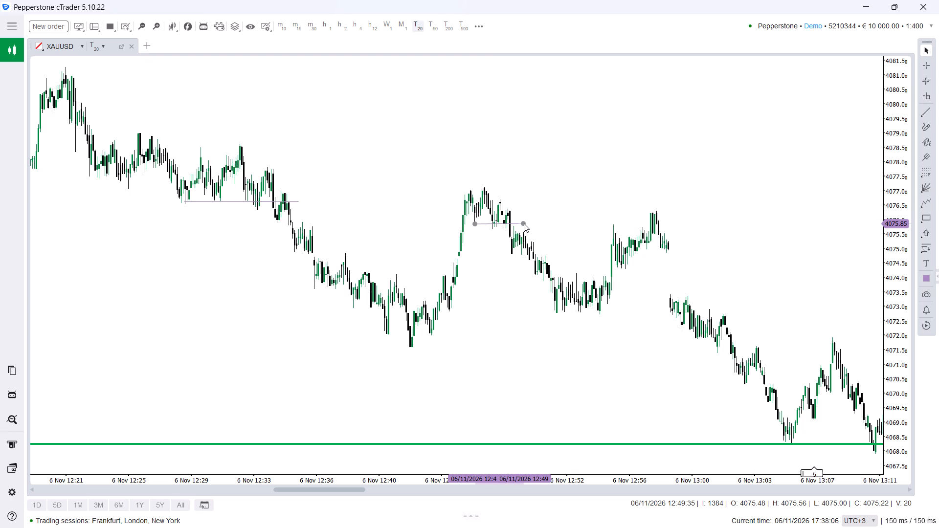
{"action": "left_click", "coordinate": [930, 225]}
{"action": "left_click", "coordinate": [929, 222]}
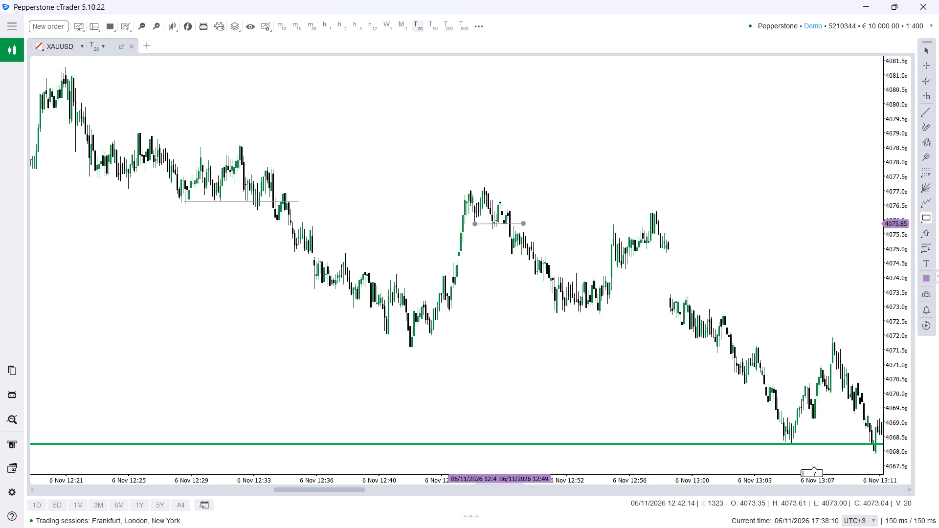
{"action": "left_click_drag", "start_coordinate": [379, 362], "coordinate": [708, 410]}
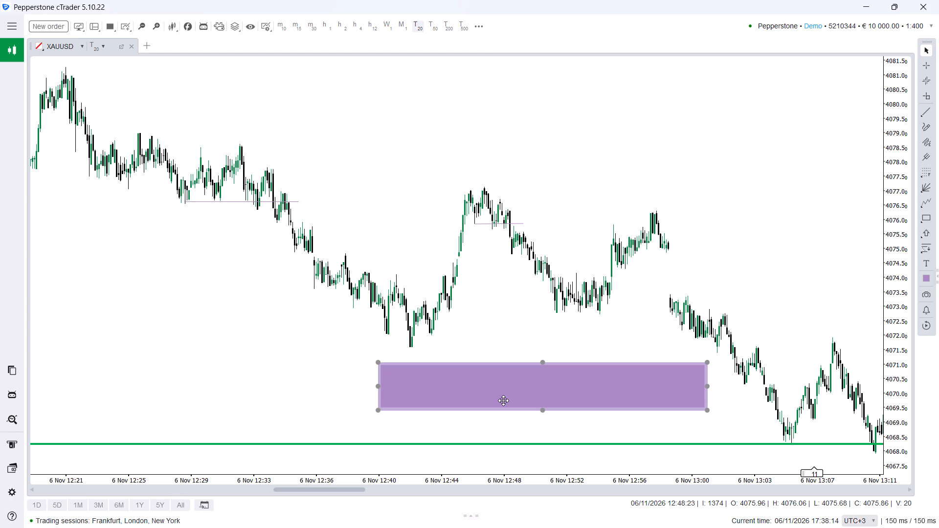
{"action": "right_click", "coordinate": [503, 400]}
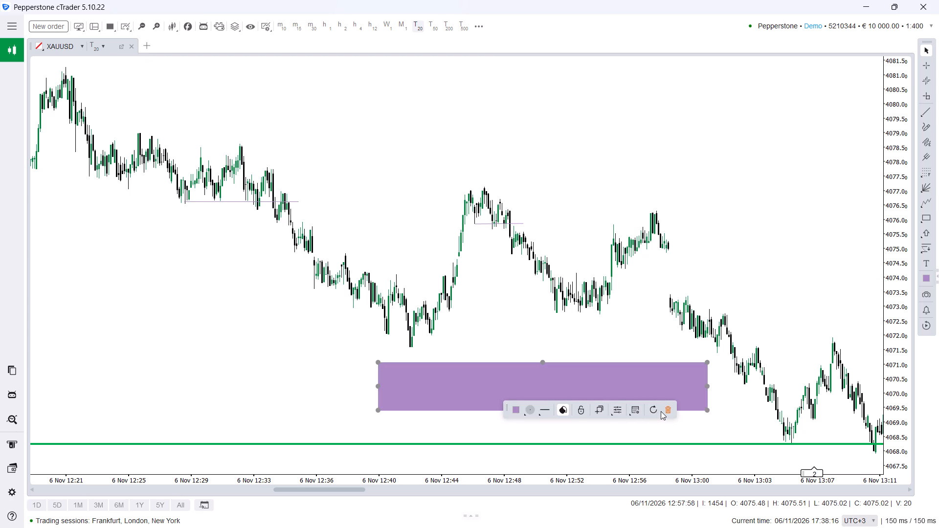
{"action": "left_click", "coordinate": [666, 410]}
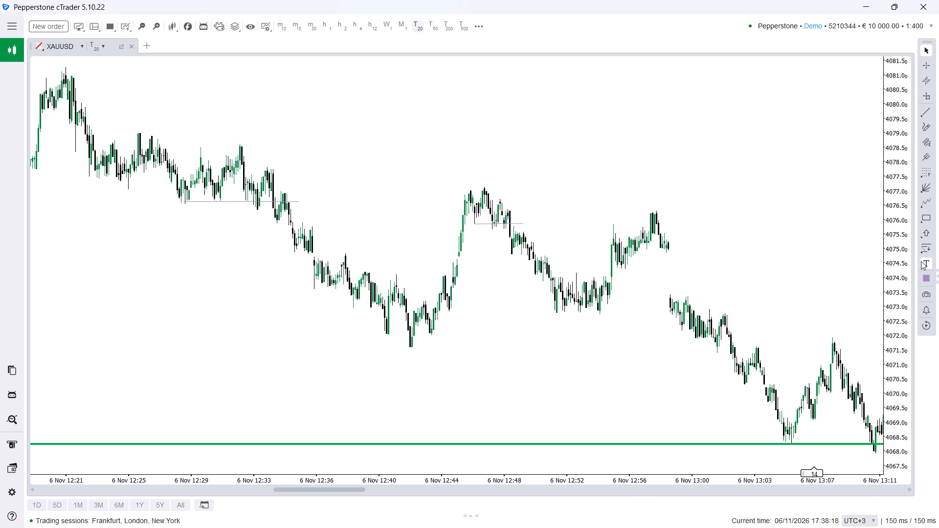
Place a text box in the empty area below the 12:44 low and enlarge it into a wide note area.
{"action": "left_click", "coordinate": [922, 261]}
{"action": "left_click", "coordinate": [338, 356]}
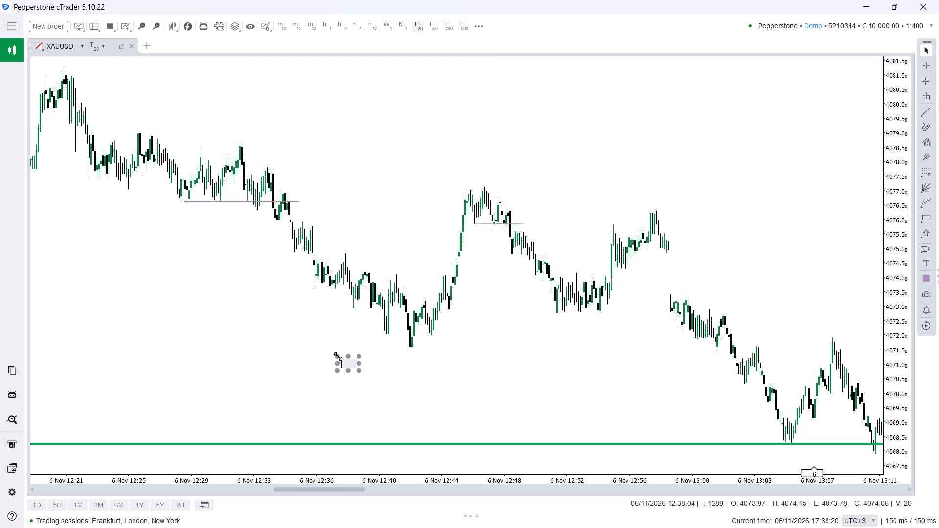
{"action": "left_click_drag", "start_coordinate": [360, 370], "coordinate": [685, 434]}
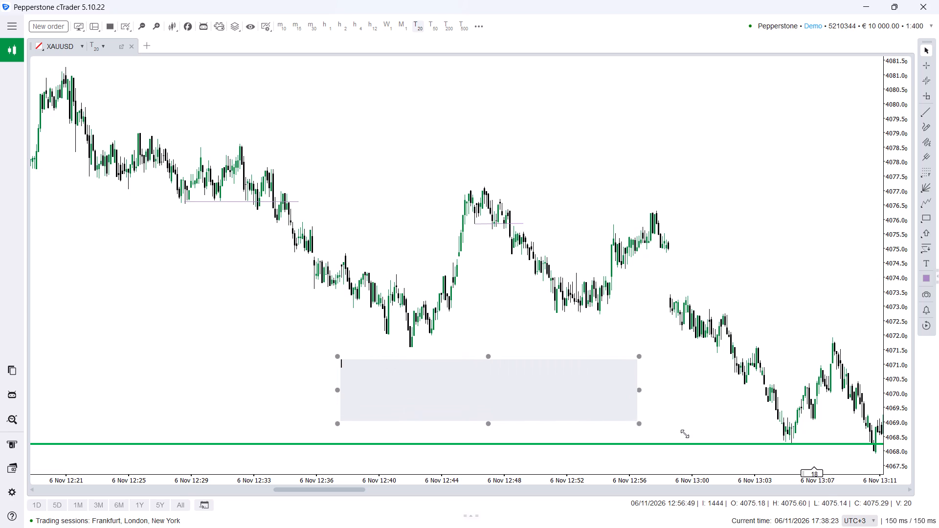
{"action": "left_click_drag", "start_coordinate": [685, 434], "coordinate": [687, 434]}
Write in the text box: "here again, there wa the end of retracement of this leg, candle closed below the swing,, execution 2".
{"action": "left_click", "coordinate": [387, 377]}
{"action": "type", "text": "here"}
{"action": "key", "text": "space"}
{"action": "type", "text": "agai"}
{"action": "type", "text": "n, there wa the end f"}
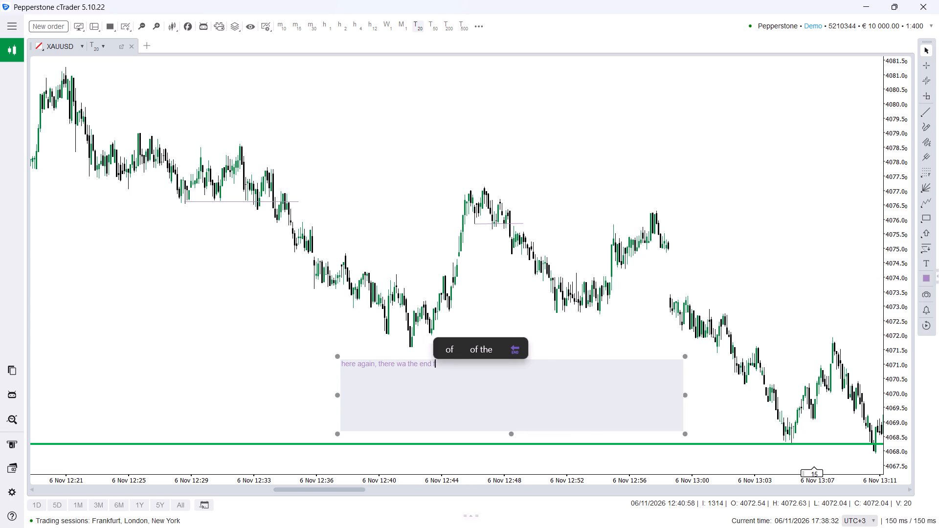
{"action": "key", "text": "BackSpace"}
{"action": "type", "text": "of retracement of"}
{"action": "key", "text": "space"}
{"action": "type", "text": "th"}
{"action": "type", "text": "is"}
{"action": "key", "text": "space"}
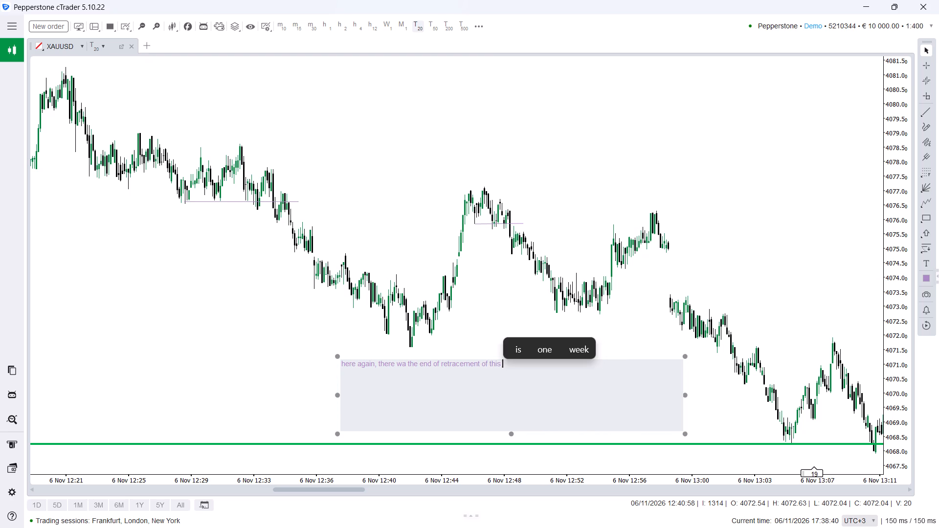
{"action": "type", "text": "leg"}
{"action": "type", "text": ", candle closed below"}
{"action": "key", "text": "space"}
{"action": "type", "text": "the swing,, execution 2"}
Cut the entire note text out of the text box to the clipboard.
{"action": "key", "text": "ctrl+a"}
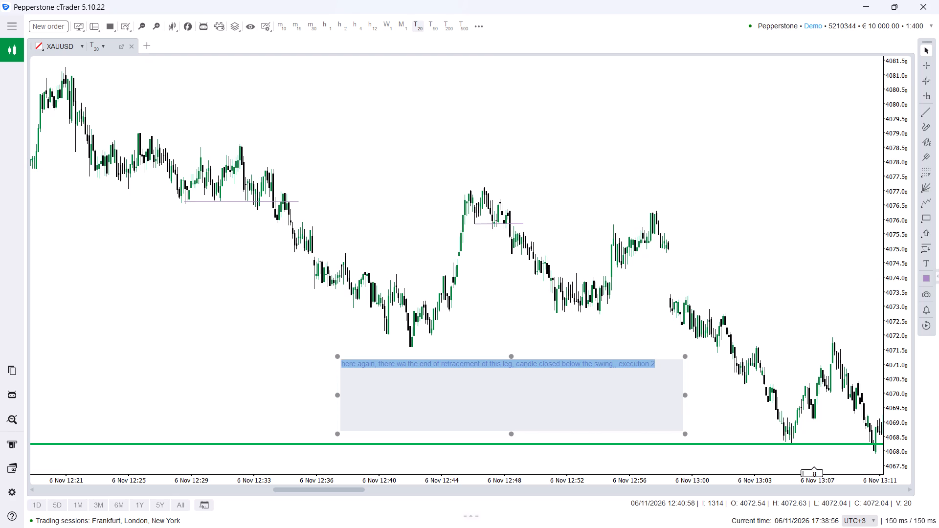
{"action": "key", "text": "ctrl+x"}
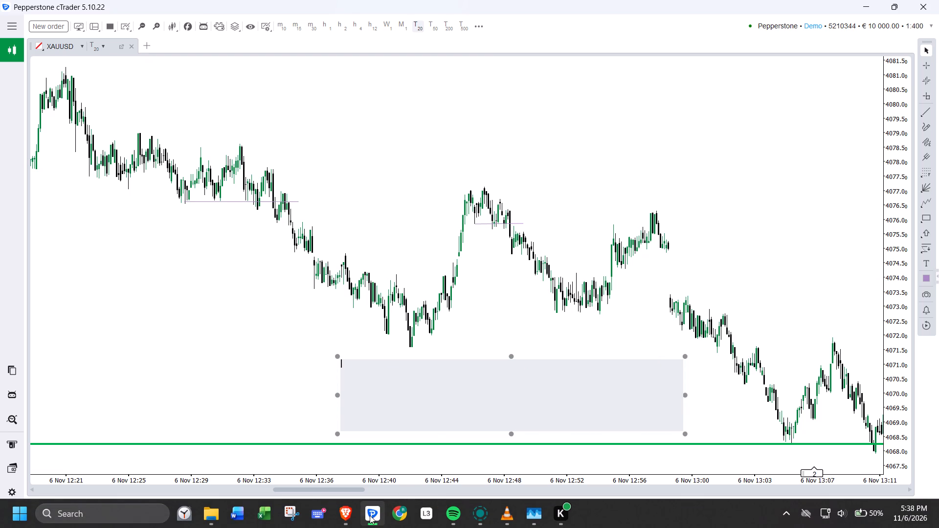
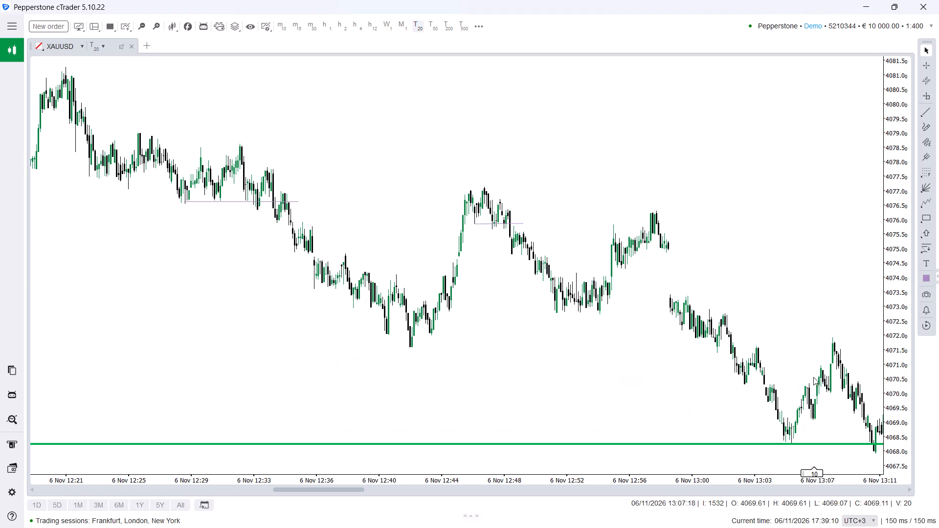
Capture a chartshot of the XAUUSD chart at 20% zoom, covering about 12:36 to 13:26 with the short trend line included.
{"action": "left_click_drag", "start_coordinate": [799, 289], "coordinate": [519, 265]}
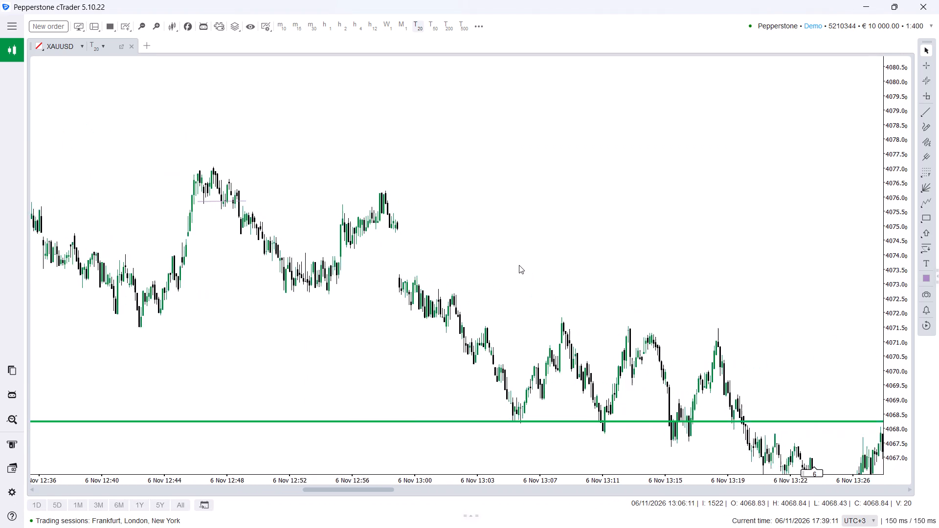
{"action": "left_click_drag", "start_coordinate": [519, 265], "coordinate": [517, 257]}
{"action": "left_click_drag", "start_coordinate": [522, 255], "coordinate": [518, 241]}
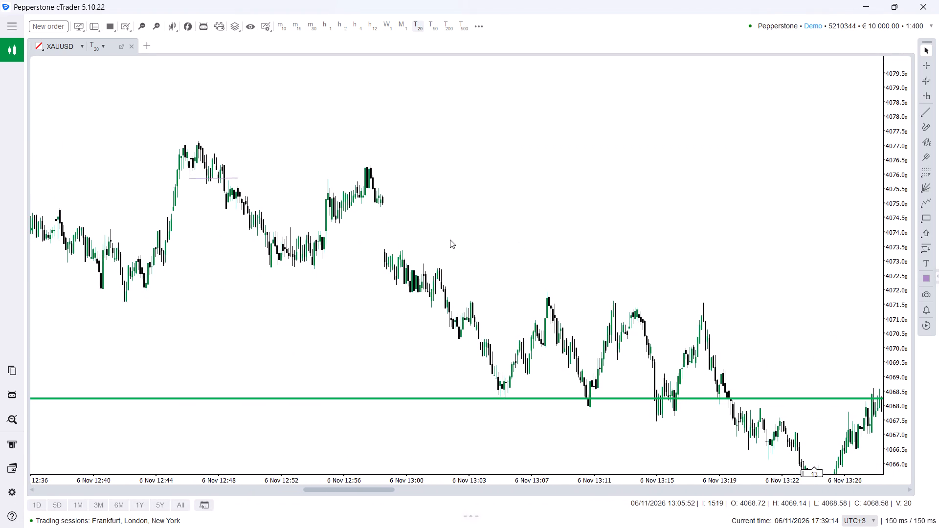
{"action": "left_click", "coordinate": [154, 29]}
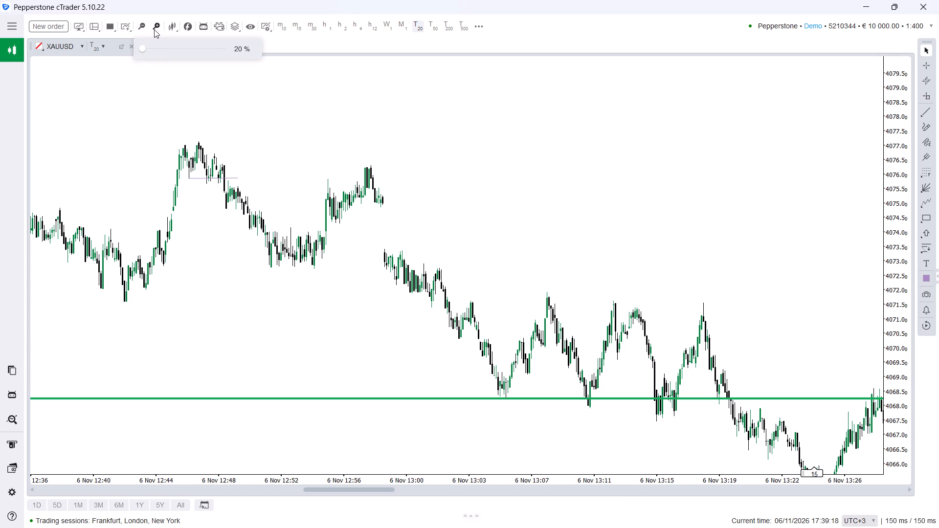
{"action": "left_click", "coordinate": [144, 27]}
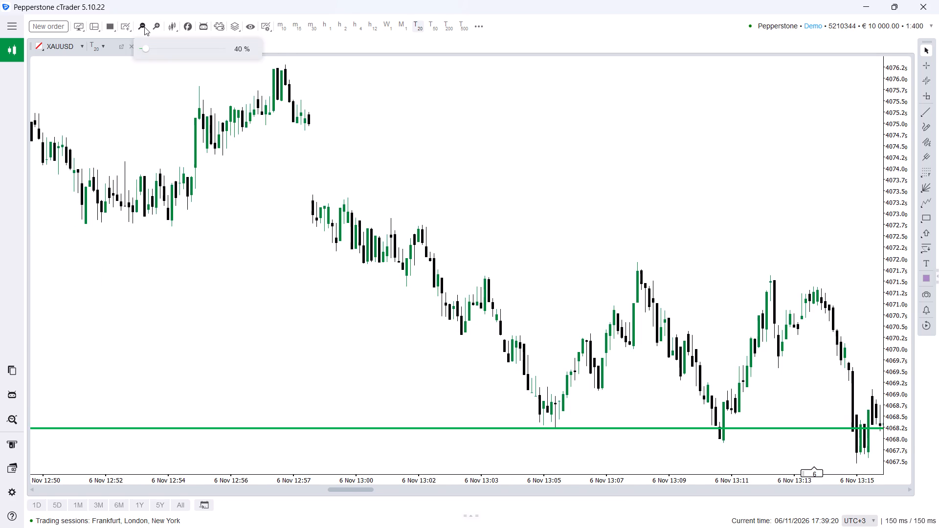
{"action": "left_click", "coordinate": [200, 182]}
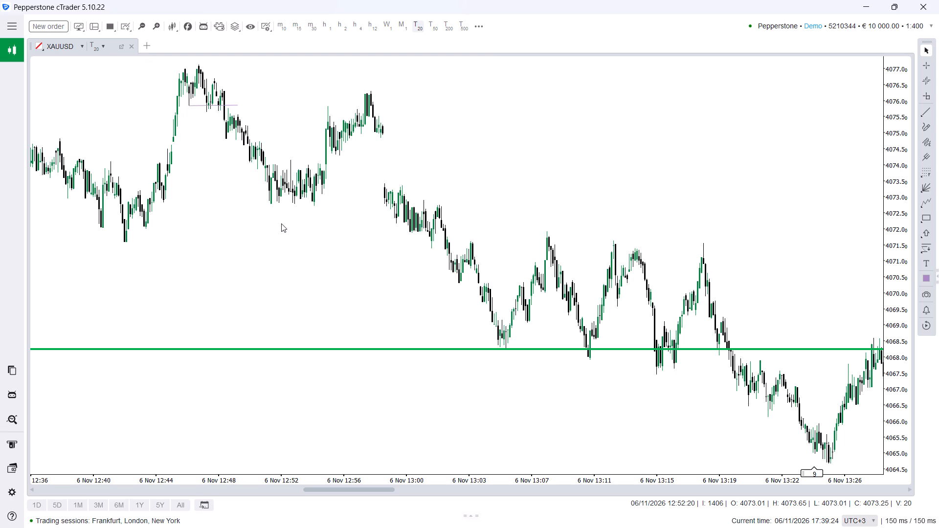
{"action": "left_click", "coordinate": [926, 292]}
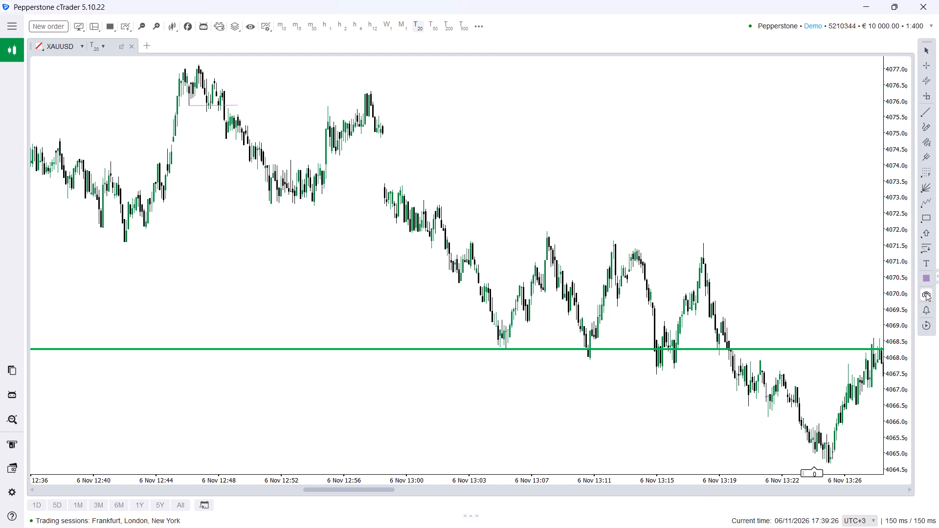
{"action": "left_click", "coordinate": [667, 244]}
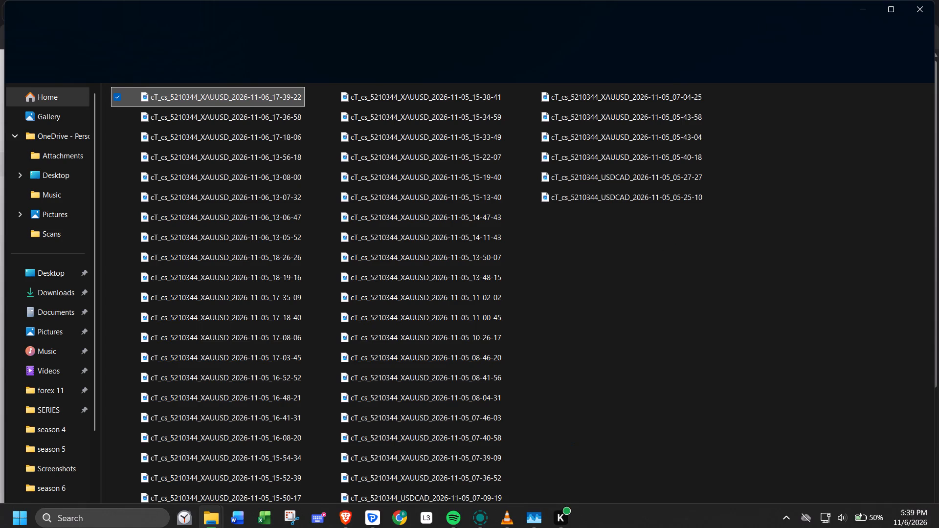
Switch to Brave and copy the Image link of the new chartshot from its links to share.
{"action": "left_click", "coordinate": [348, 516]}
{"action": "scroll", "coordinate": [393, 443], "scroll_direction": "down", "scroll_amount": 4}
{"action": "left_click", "coordinate": [225, 427]}
{"action": "right_click", "coordinate": [225, 427]}
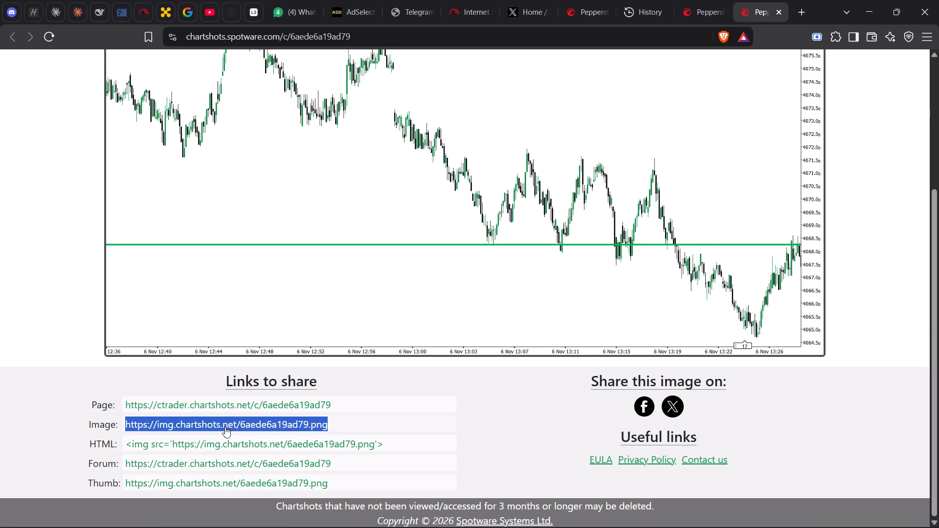
{"action": "left_click", "coordinate": [266, 280]}
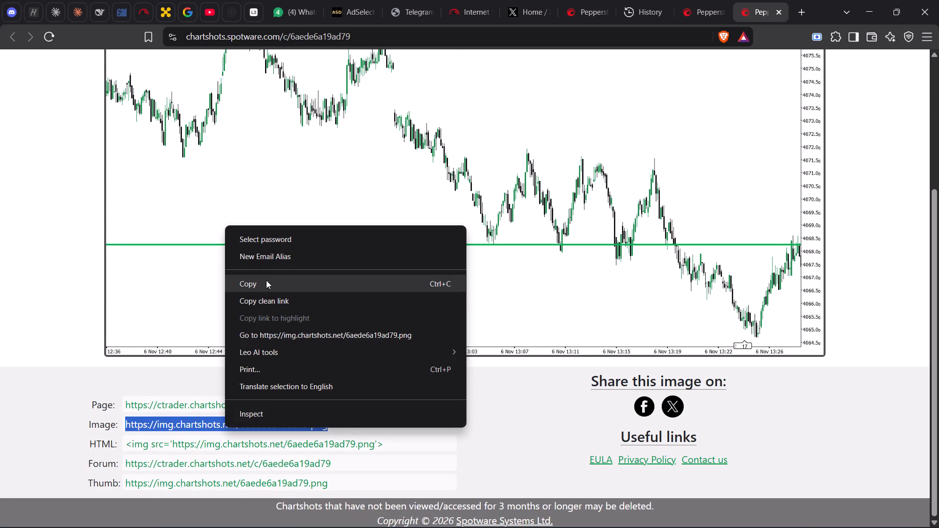
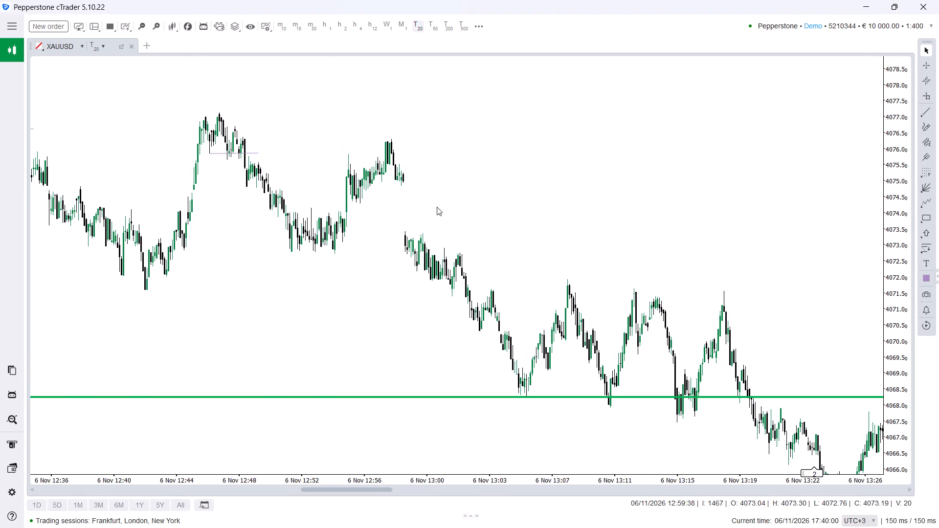
Draw a horizontal trend line at about 4074.32 from 12:56 to 13:01, under the swing high before the price gap.
{"action": "left_click", "coordinate": [875, 143]}
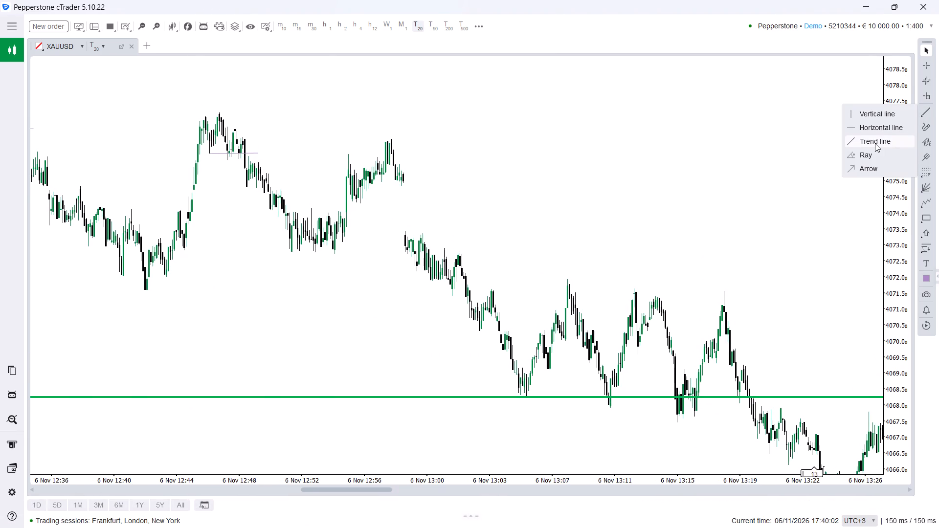
{"action": "left_click_drag", "start_coordinate": [363, 202], "coordinate": [437, 207]}
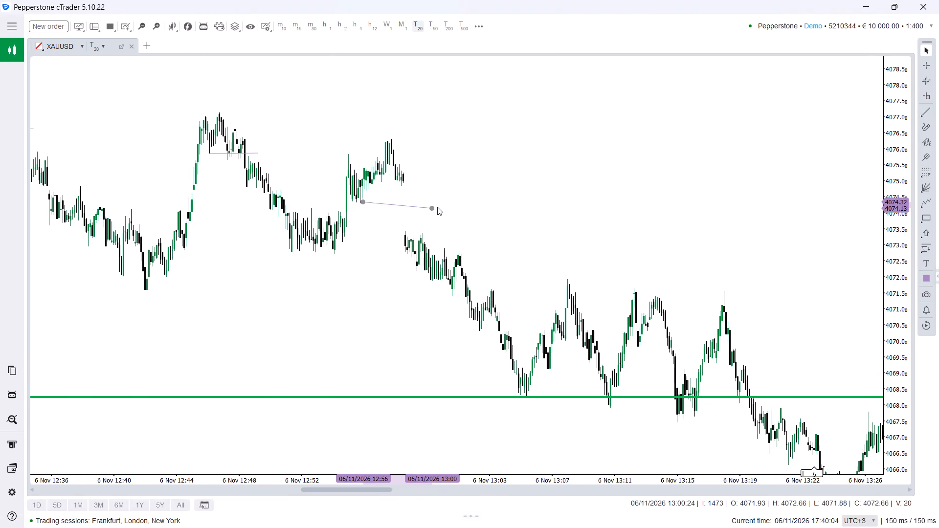
{"action": "left_click_drag", "start_coordinate": [437, 207], "coordinate": [442, 204]}
{"action": "left_click_drag", "start_coordinate": [442, 204], "coordinate": [434, 206], "text": "shift"}
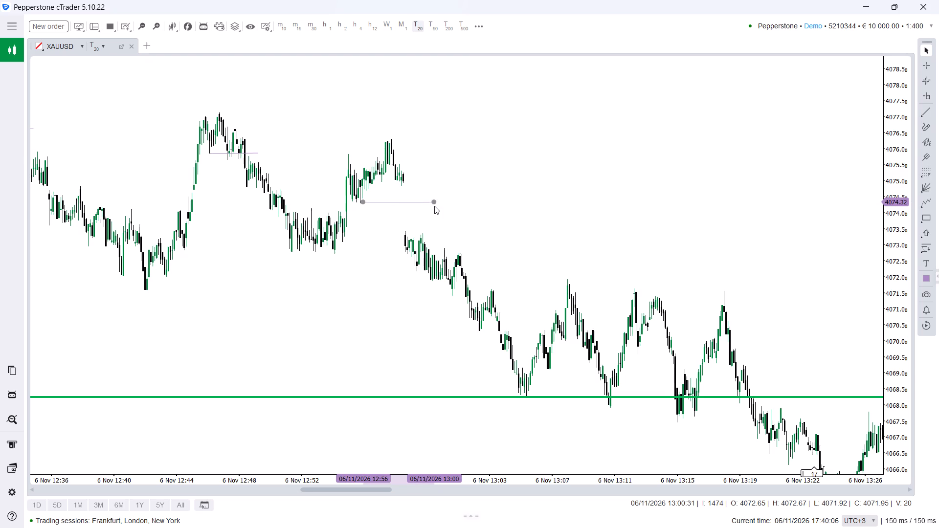
{"action": "left_click_drag", "start_coordinate": [434, 206], "coordinate": [447, 200], "text": "shift"}
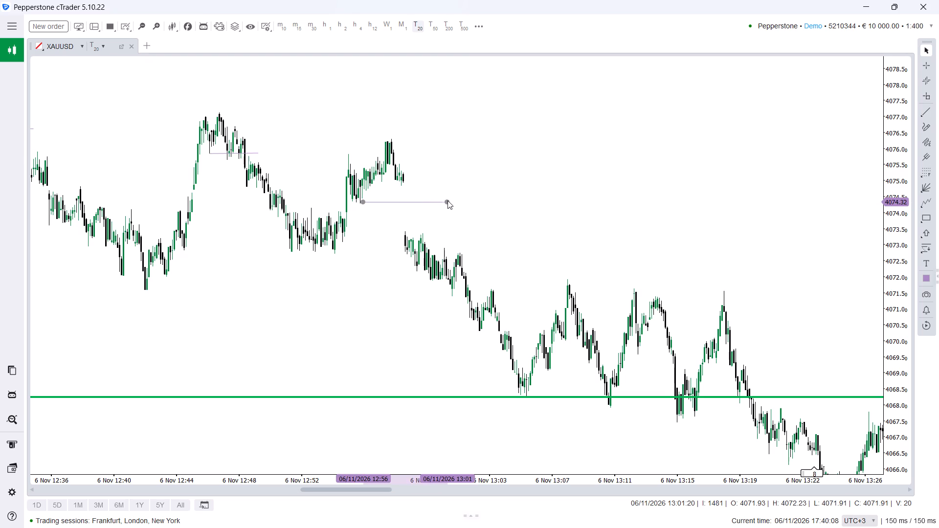
Add a text box spanning about 4071 to 4069 below the declining leg, reading "there was another execution of this leg".
{"action": "left_click", "coordinate": [923, 258]}
{"action": "left_click_drag", "start_coordinate": [244, 278], "coordinate": [280, 306]}
{"action": "left_click_drag", "start_coordinate": [301, 314], "coordinate": [504, 369]}
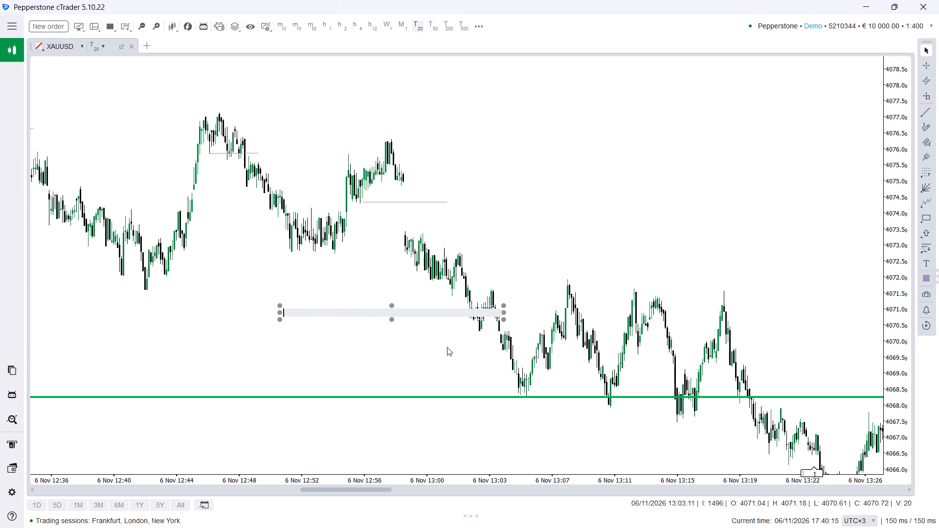
{"action": "left_click_drag", "start_coordinate": [396, 317], "coordinate": [405, 368]}
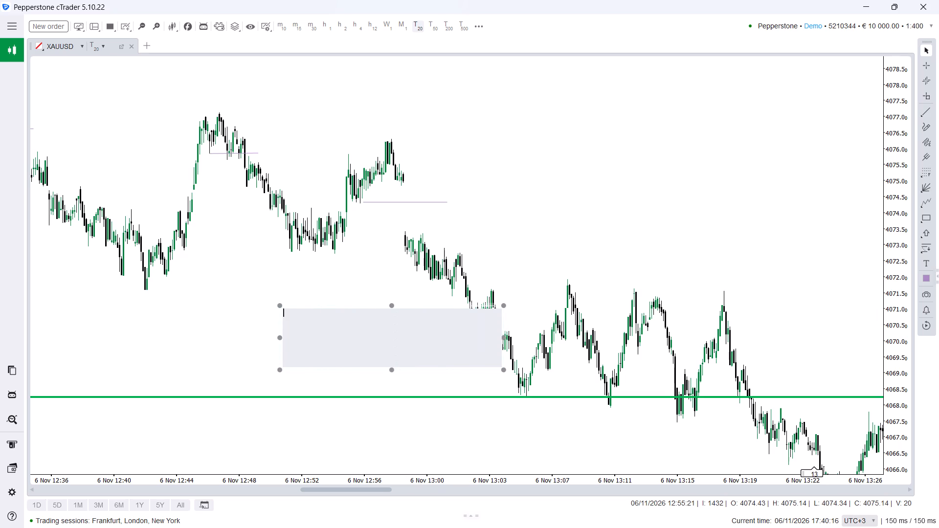
{"action": "left_click", "coordinate": [354, 349]}
{"action": "type", "text": "there was another execution of th"}
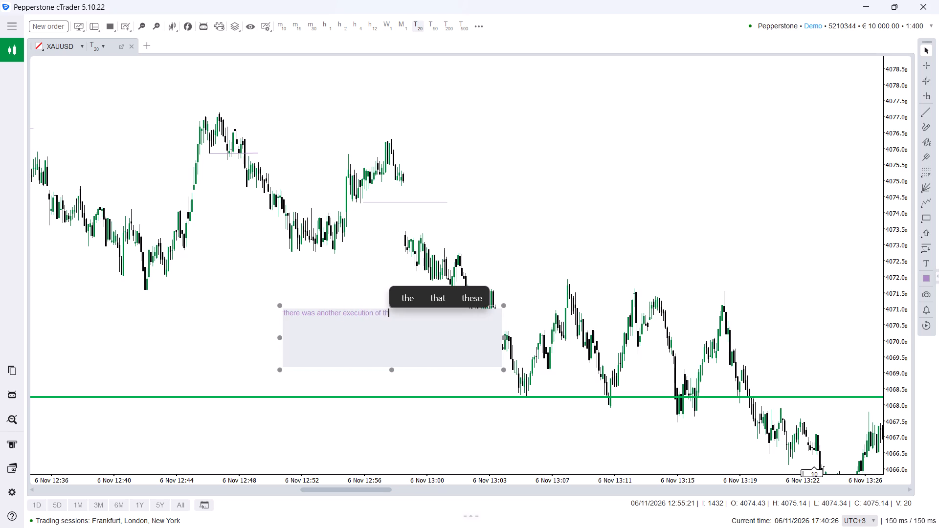
{"action": "type", "text": "is leg"}
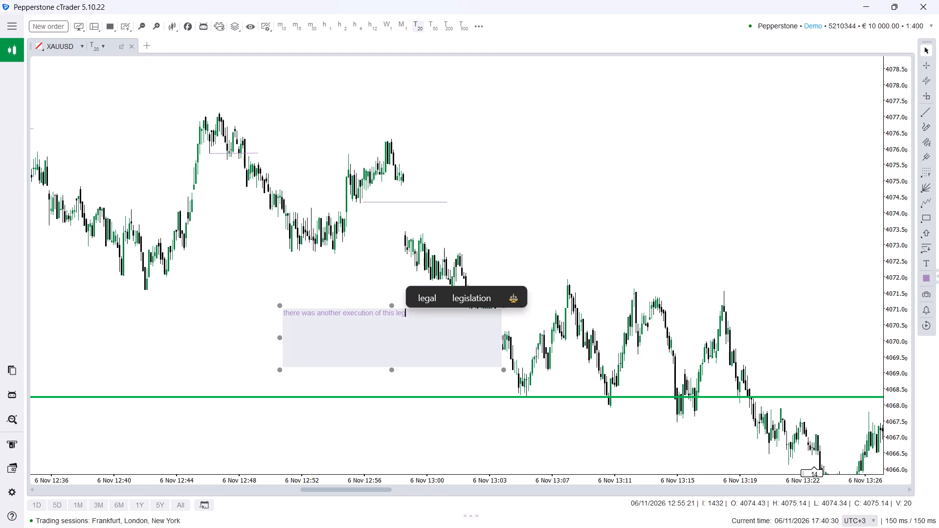
Cut all the note text out of the new text box to reuse it elsewhere.
{"action": "key", "text": "ctrl+a"}
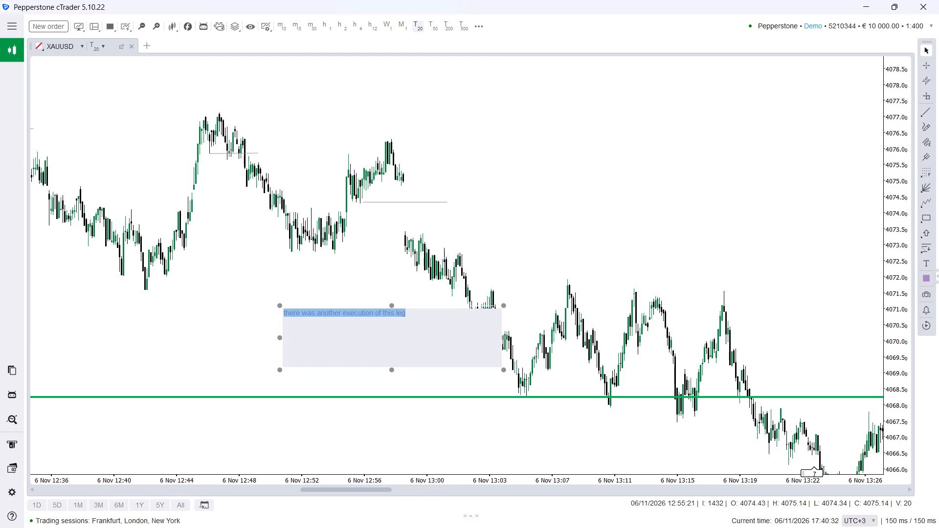
{"action": "key", "text": "ctrl+x"}
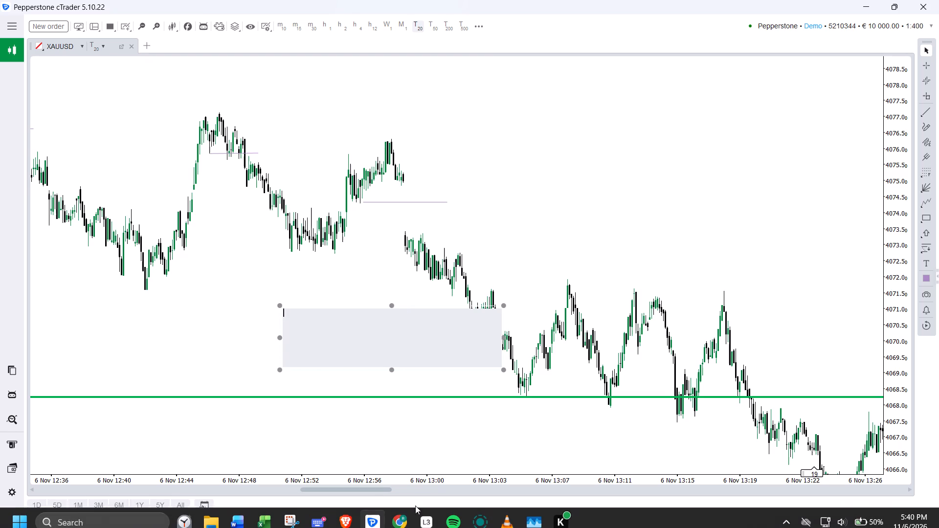
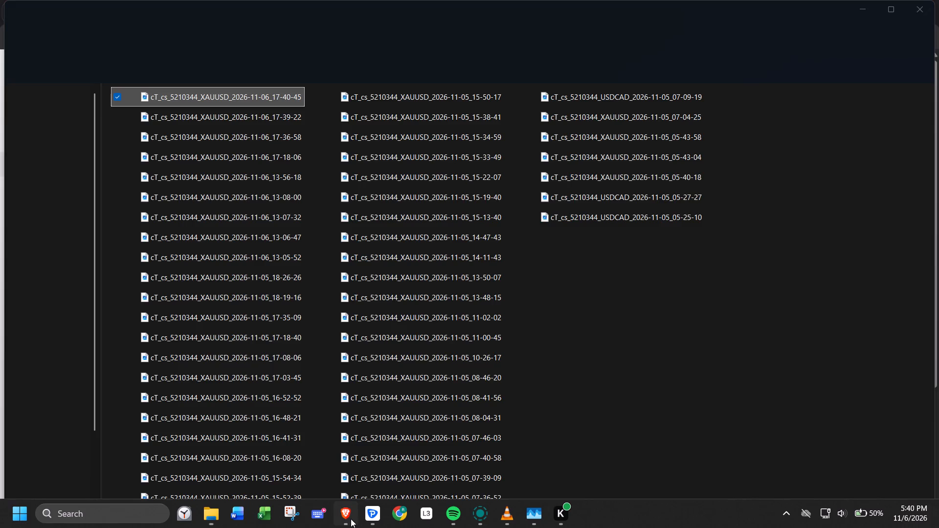
Copy the direct image link of the new XAUUSD chartshot from its share links in the Brave browser.
{"action": "scroll", "coordinate": [459, 260], "scroll_direction": "down", "scroll_amount": 3}
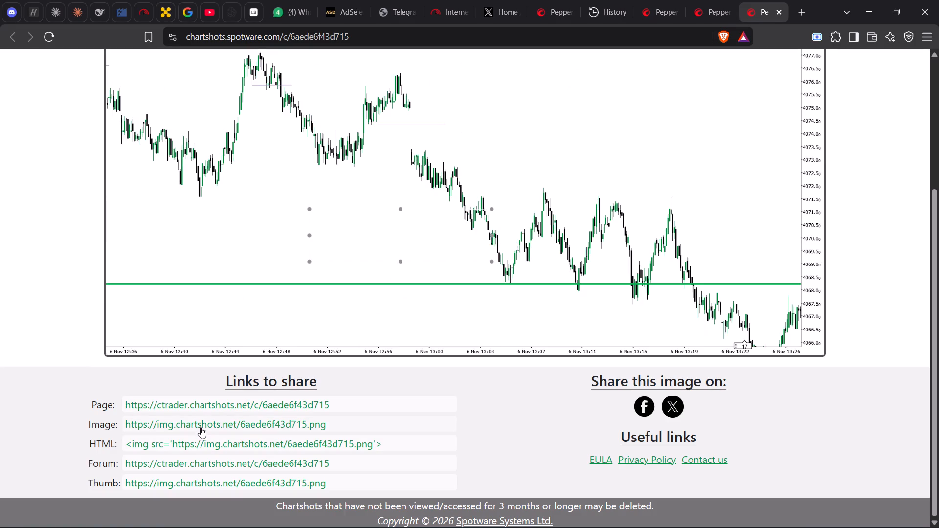
{"action": "left_click", "coordinate": [200, 425]}
{"action": "right_click", "coordinate": [200, 425]}
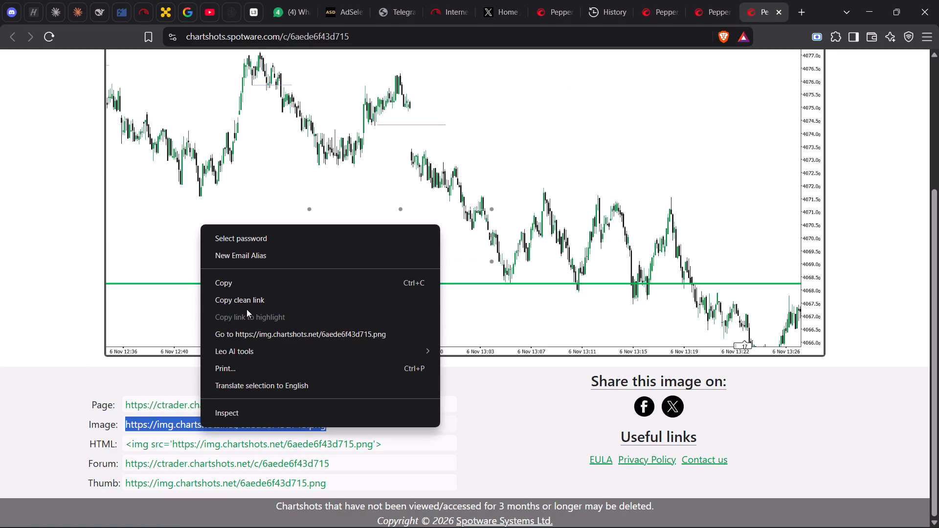
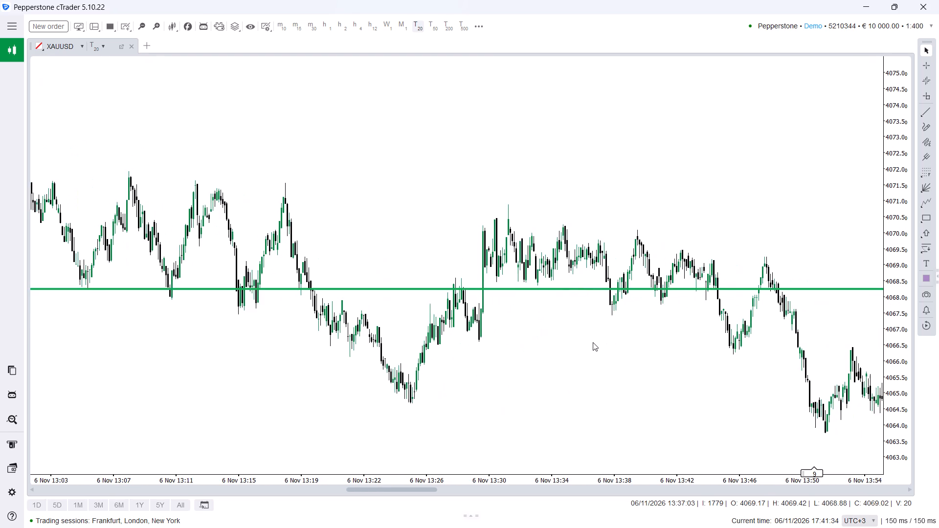
Hide the green horizontal line at 4068.23 on tick timeframes by excluding Ticks from its visibility settings.
{"action": "left_click_drag", "start_coordinate": [593, 342], "coordinate": [533, 347]}
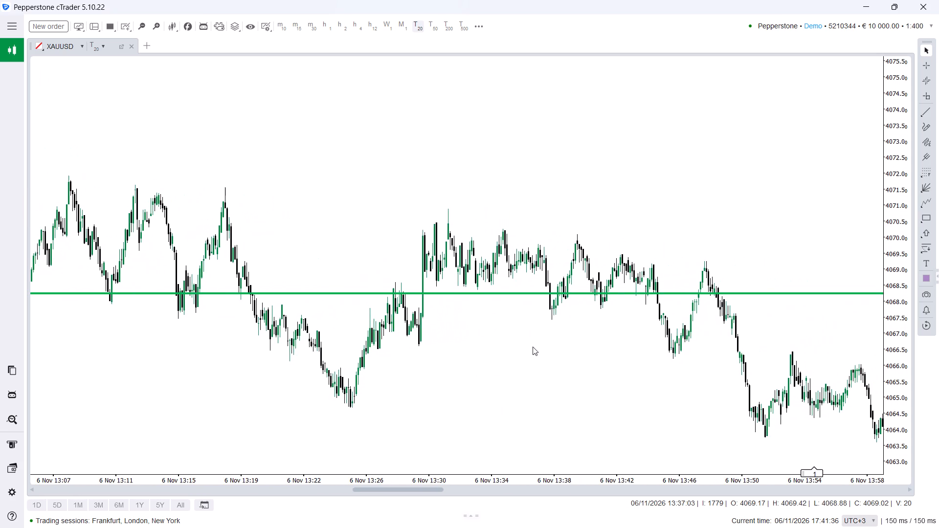
{"action": "left_click_drag", "start_coordinate": [533, 347], "coordinate": [525, 346]}
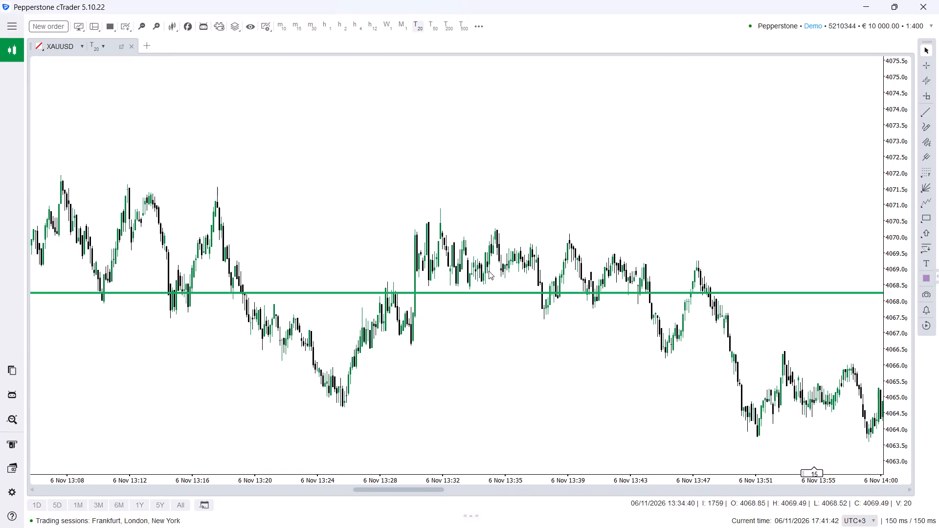
{"action": "left_click", "coordinate": [494, 287]}
{"action": "right_click", "coordinate": [494, 287]}
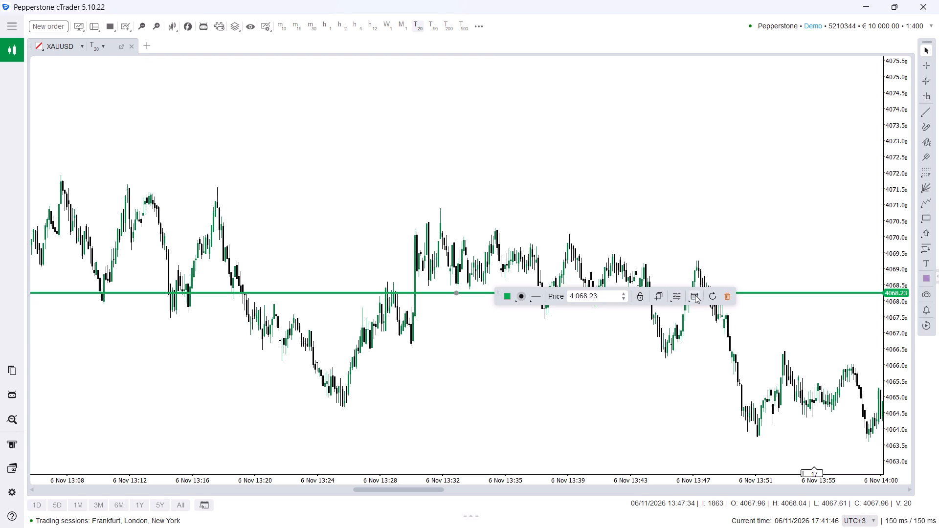
{"action": "left_click", "coordinate": [677, 300]}
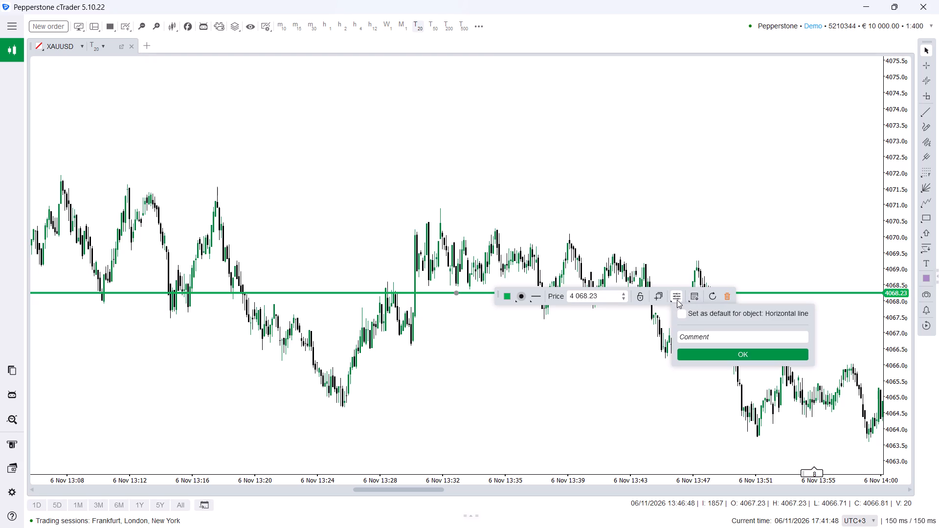
{"action": "left_click", "coordinate": [700, 299]}
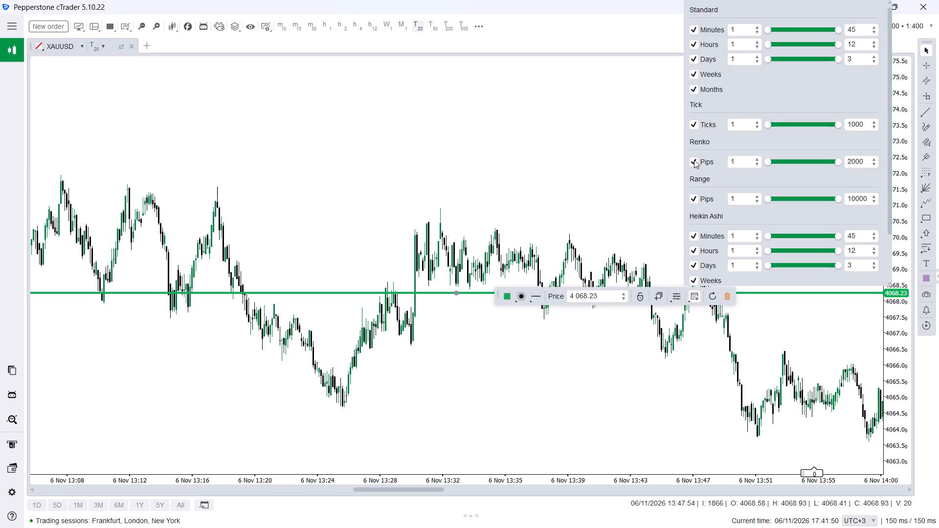
{"action": "left_click", "coordinate": [694, 127]}
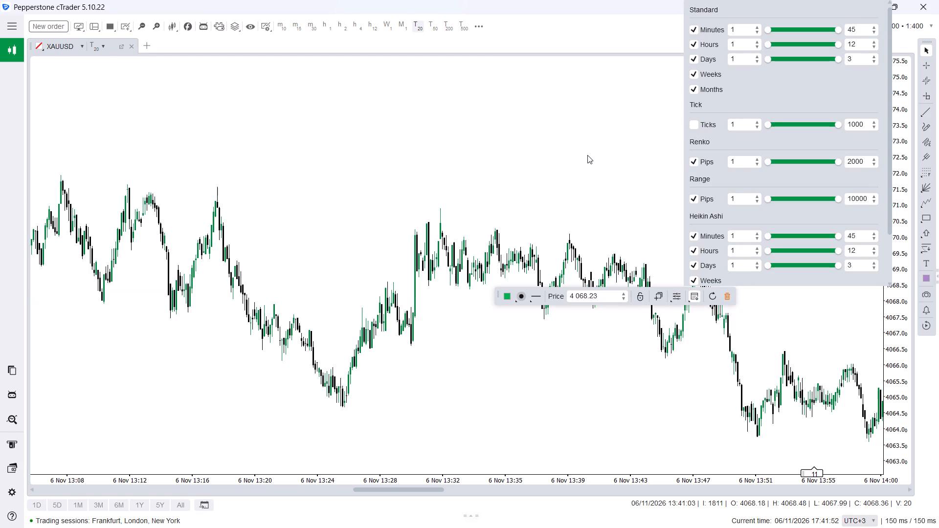
{"action": "left_click", "coordinate": [587, 155]}
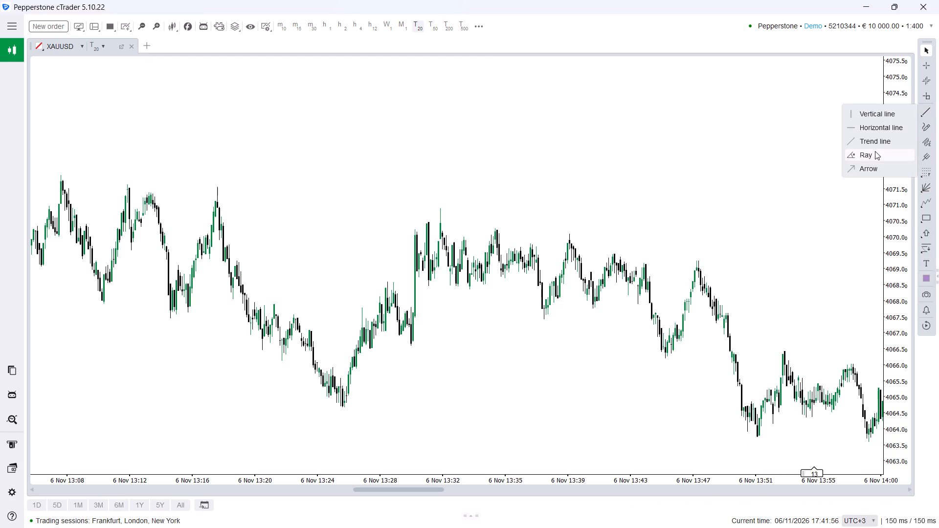
Draw a short, nearly flat trend line from about 13:33 to 13:38, ending at about 4068.37.
{"action": "left_click", "coordinate": [864, 140]}
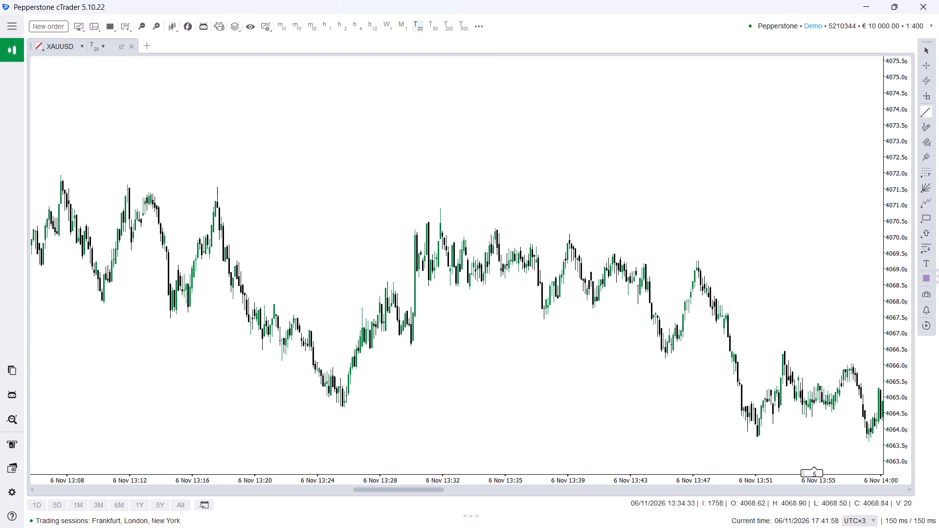
{"action": "left_click_drag", "start_coordinate": [467, 286], "coordinate": [545, 288]}
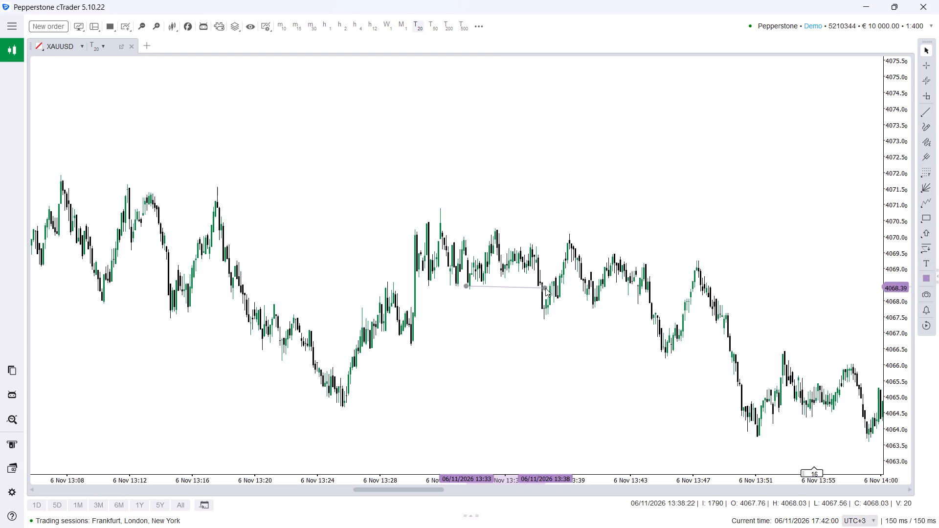
{"action": "left_click_drag", "start_coordinate": [545, 288], "coordinate": [545, 288]}
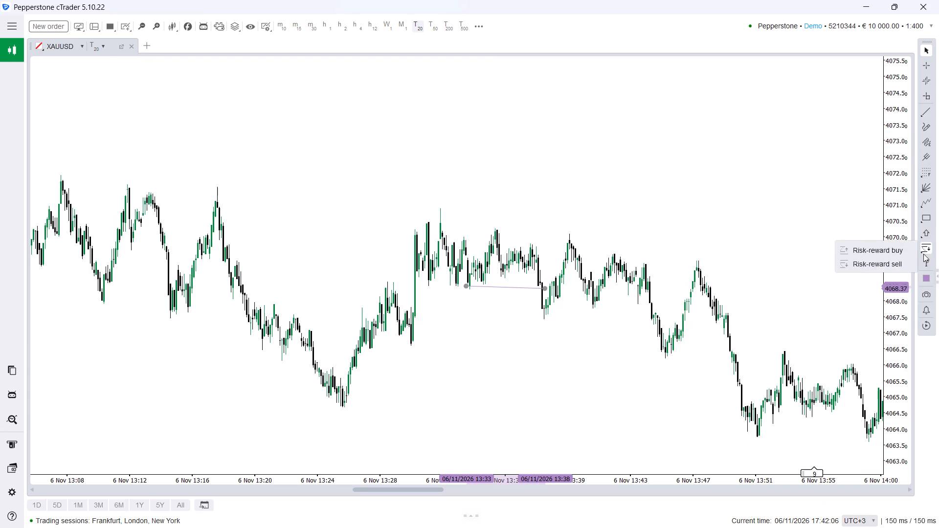
Capture a chartshot of the XAUUSD chart with the short trend line and open its page in the Brave browser.
{"action": "left_click", "coordinate": [924, 291]}
{"action": "left_click", "coordinate": [596, 172]}
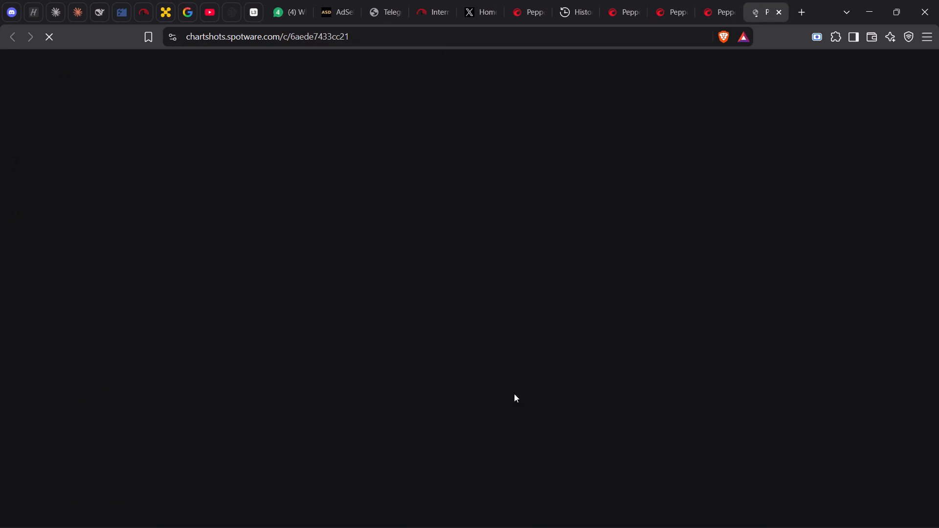
{"action": "left_click", "coordinate": [347, 518]}
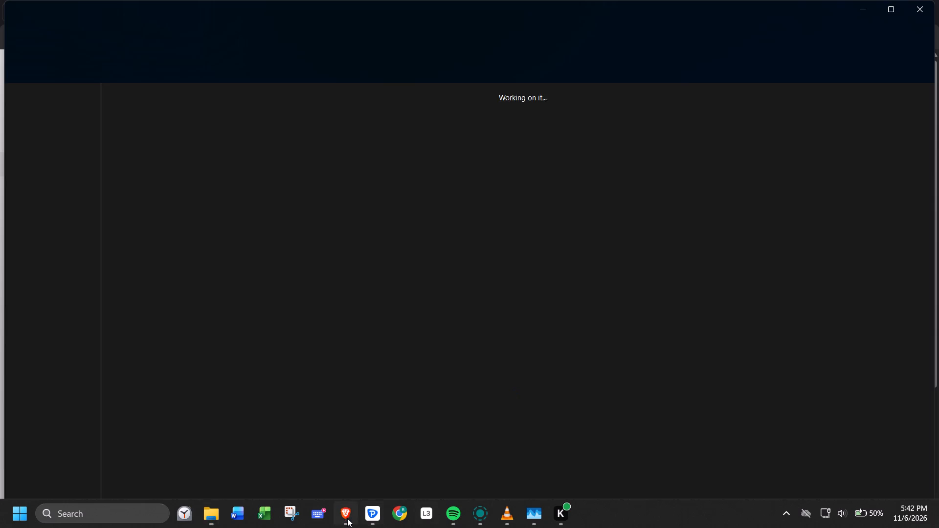
Copy the direct image link of the new chartshot from its share links.
{"action": "scroll", "coordinate": [438, 359], "scroll_direction": "down", "scroll_amount": 4}
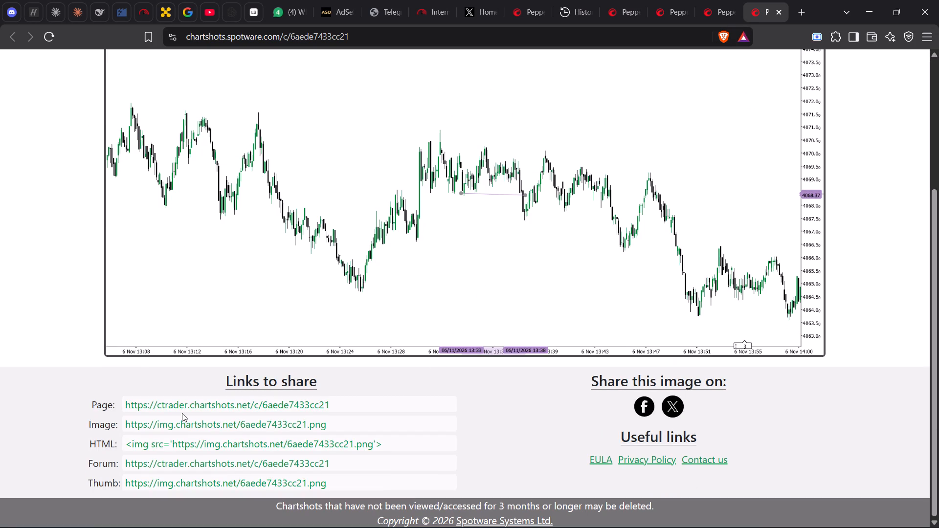
{"action": "left_click", "coordinate": [181, 422]}
{"action": "right_click", "coordinate": [181, 422]}
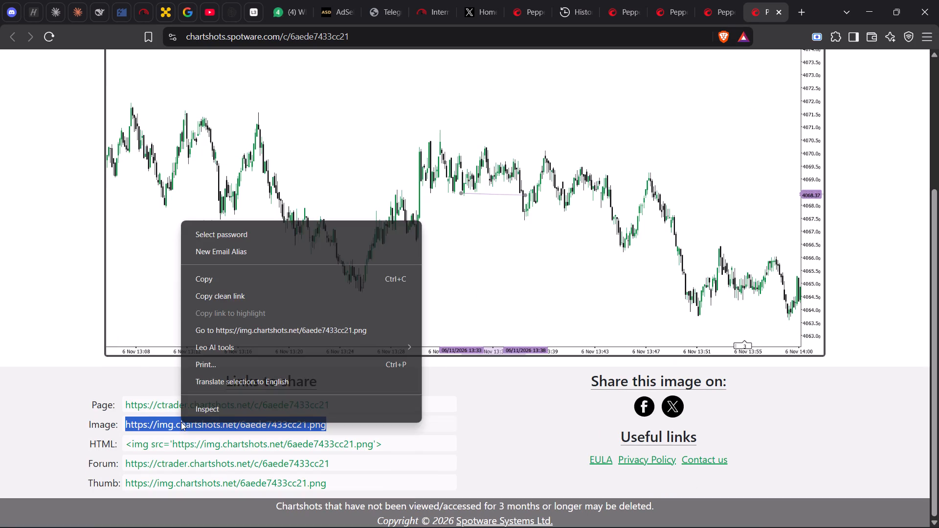
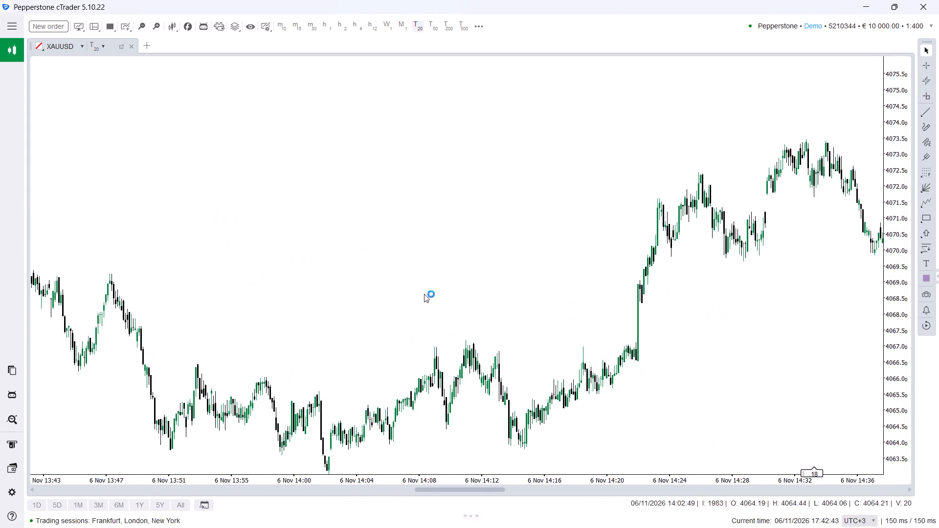
Check the later 6 November XAUUSD price action on the 20-tick and 200-tick charts, ending on the 1-hour timeframe.
{"action": "left_click_drag", "start_coordinate": [709, 291], "coordinate": [363, 289]}
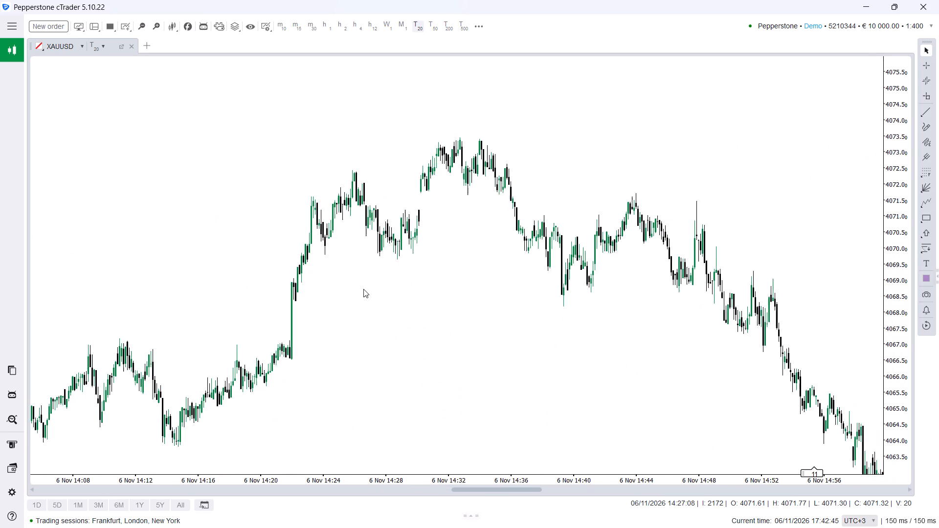
{"action": "left_click_drag", "start_coordinate": [363, 289], "coordinate": [347, 284]}
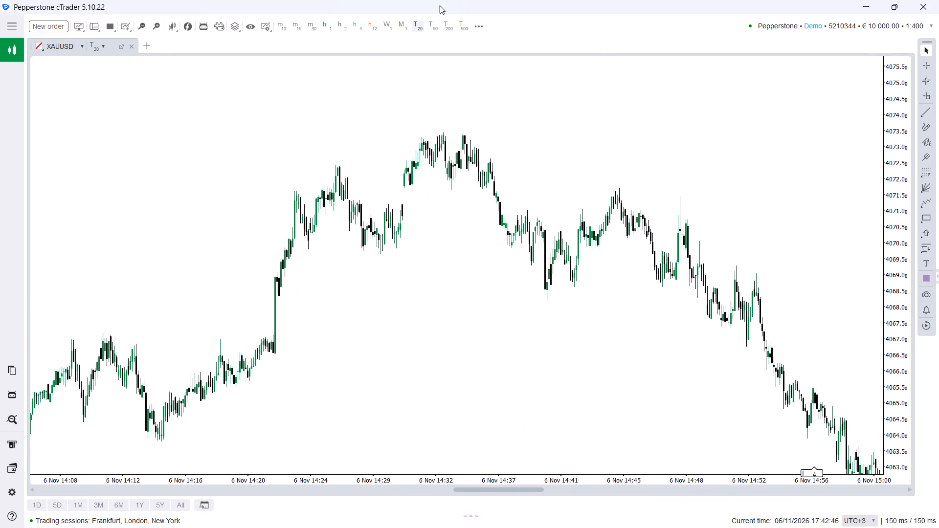
{"action": "left_click", "coordinate": [455, 32]}
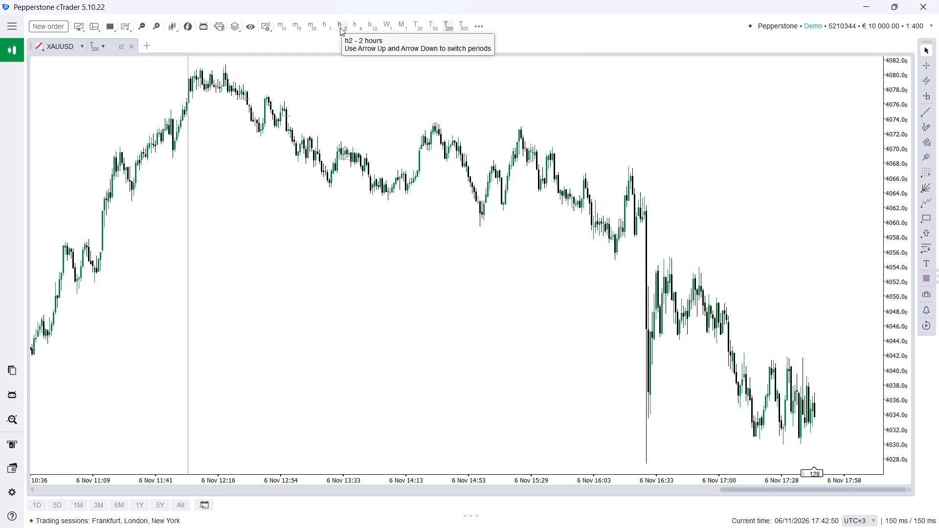
{"action": "left_click", "coordinate": [327, 28]}
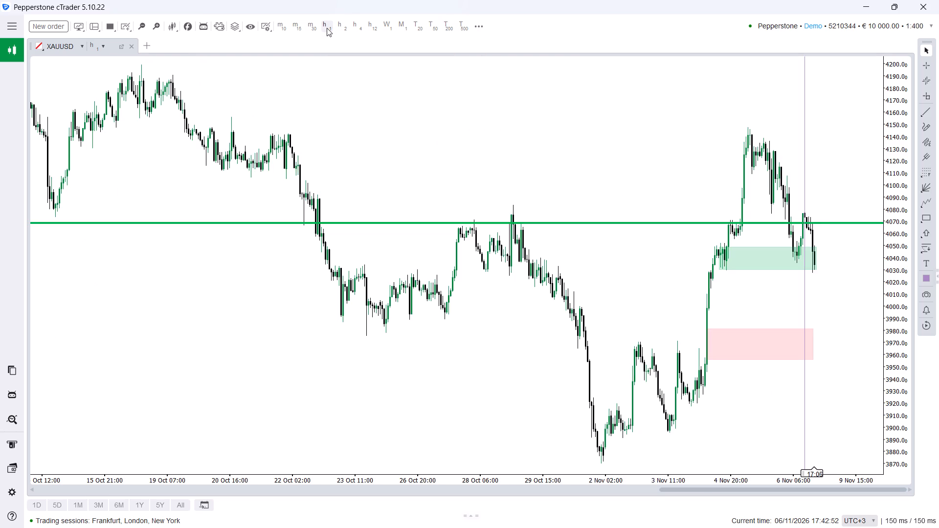